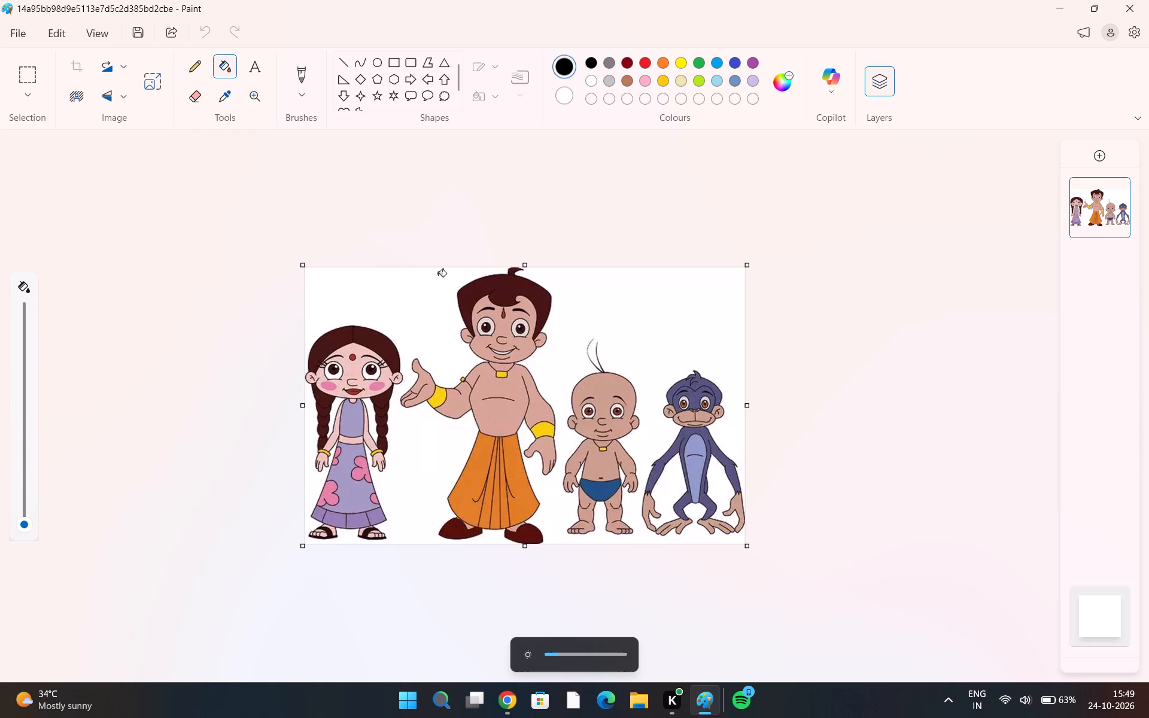
Choose the Pencil tool and add a new transparent layer above the character picture, keeping the new layer active.
scroll(439, 271, "up", 7, "ctrl")
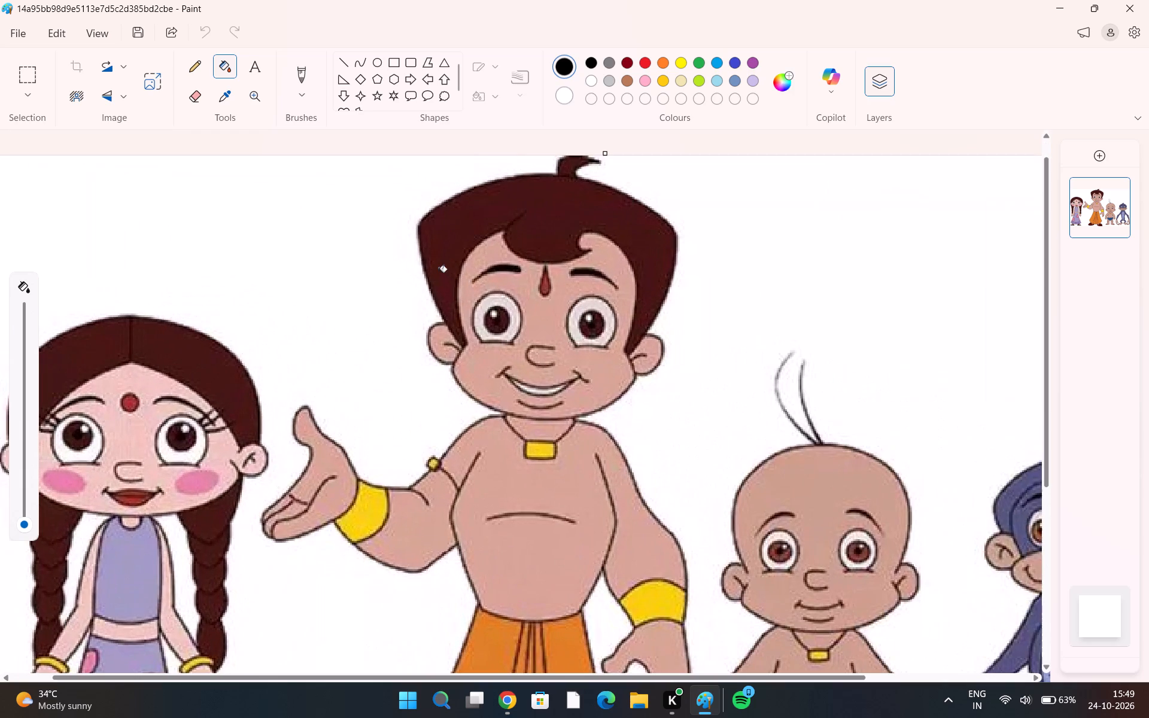
left_click(182, 62)
left_click(198, 74)
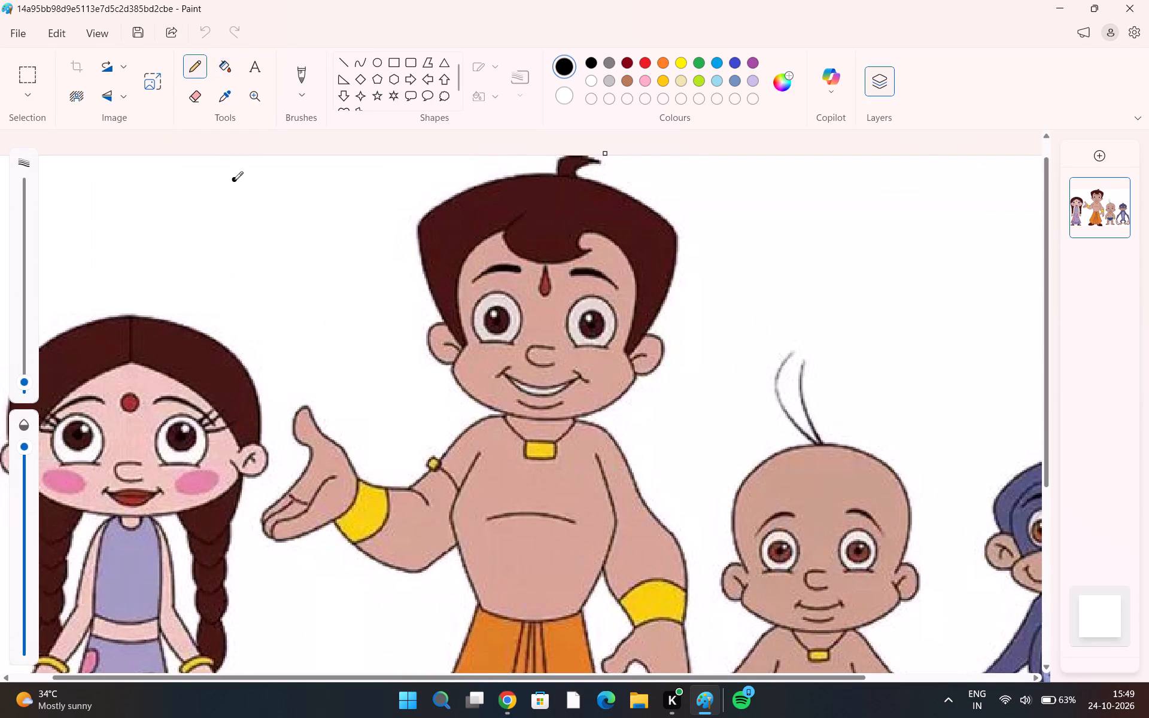
scroll(234, 180, "down", 2, "ctrl")
scroll(397, 264, "down", 2, "ctrl")
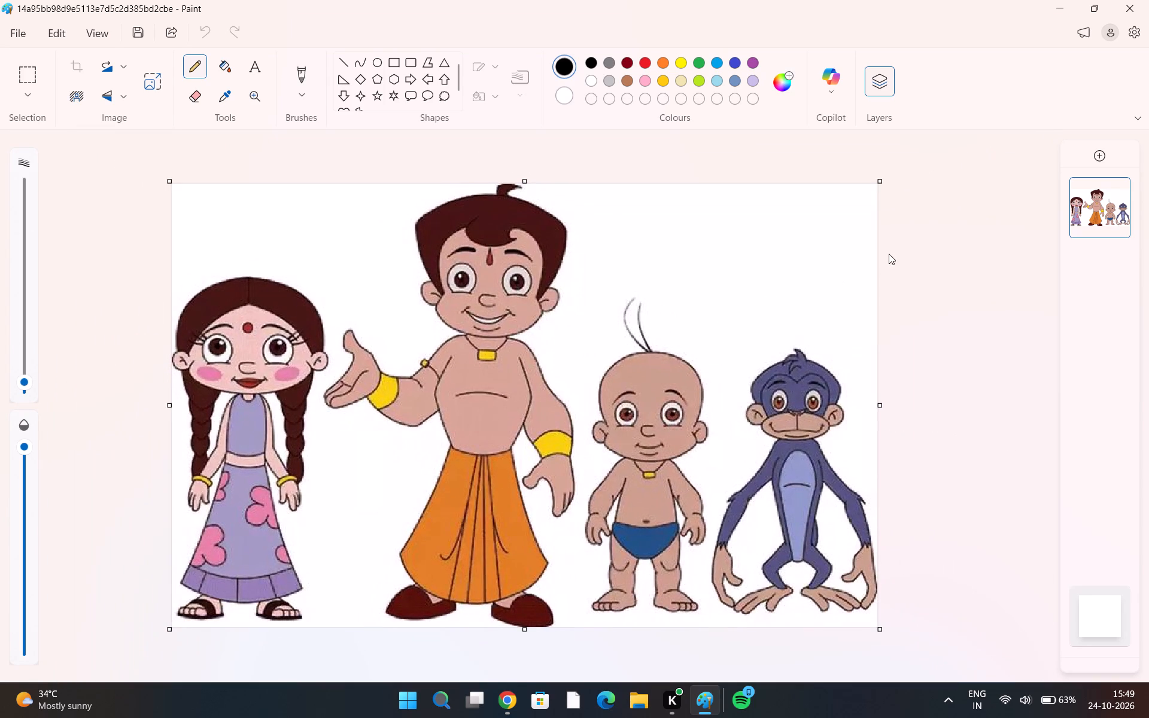
left_click(1101, 152)
left_click(1101, 191)
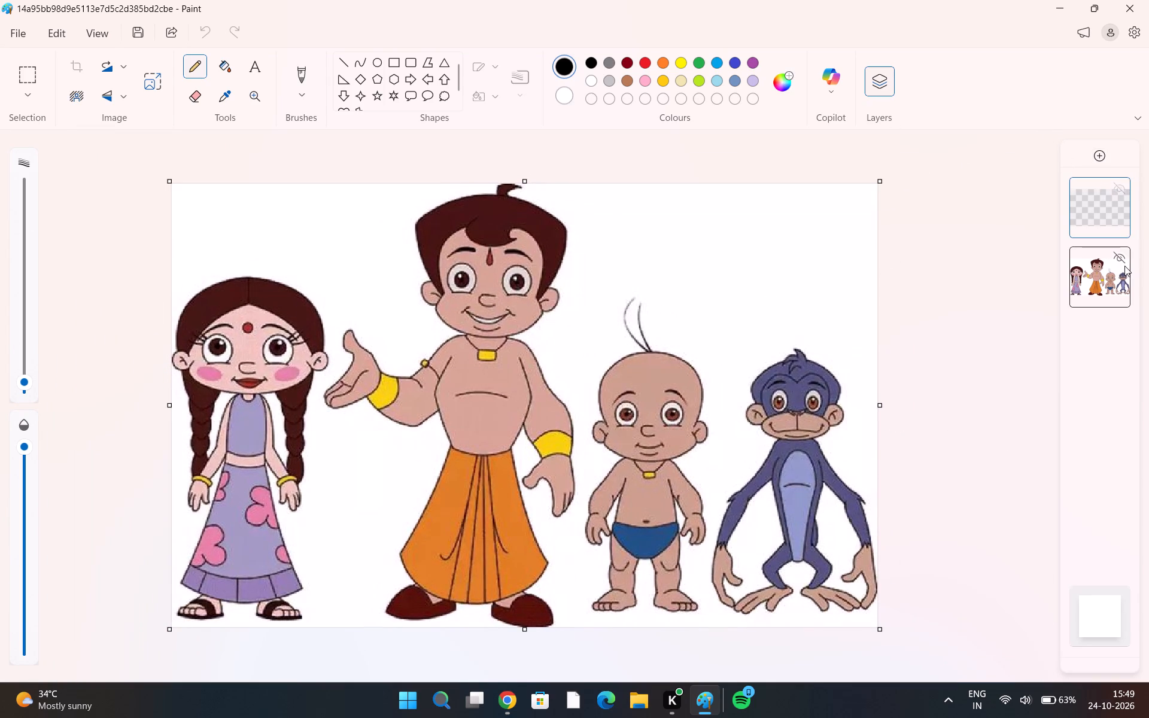
left_click(1121, 267)
left_click(1102, 208)
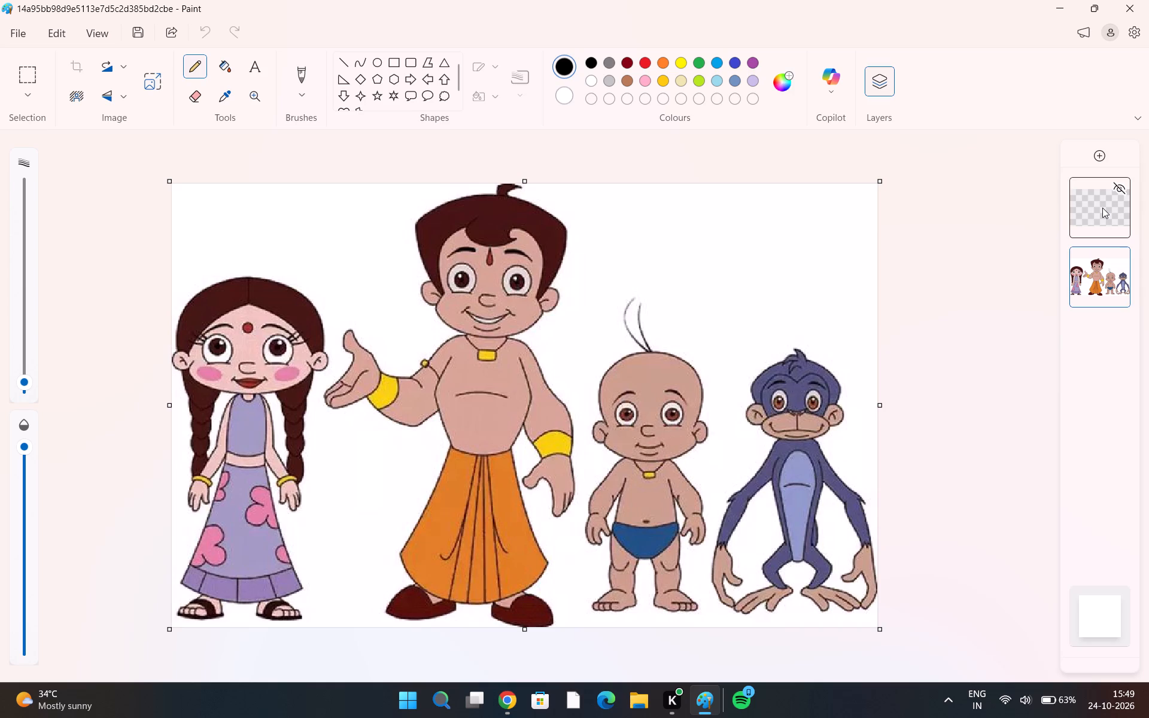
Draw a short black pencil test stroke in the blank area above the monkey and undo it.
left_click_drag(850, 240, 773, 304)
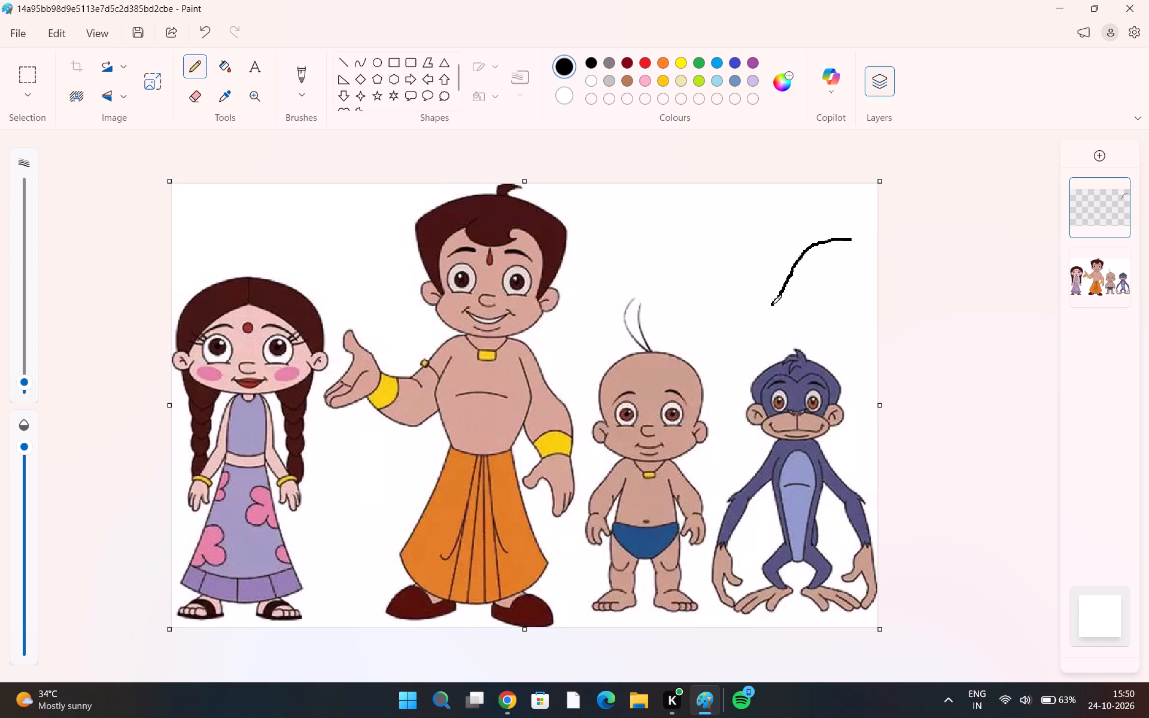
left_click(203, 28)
Trace the outer contour of the girl's hair with the black pencil, from one ear over the crown to the other.
scroll(211, 323, "up", 4, "ctrl")
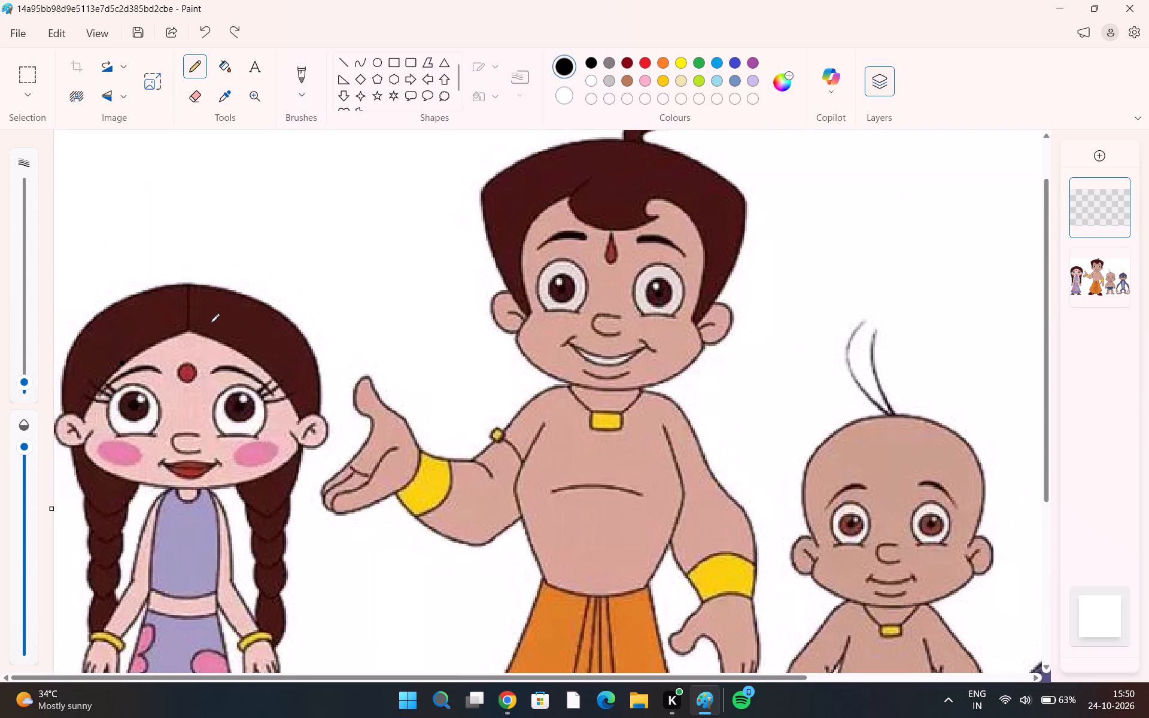
scroll(211, 323, "right", 2)
scroll(211, 323, "up", 2, "ctrl")
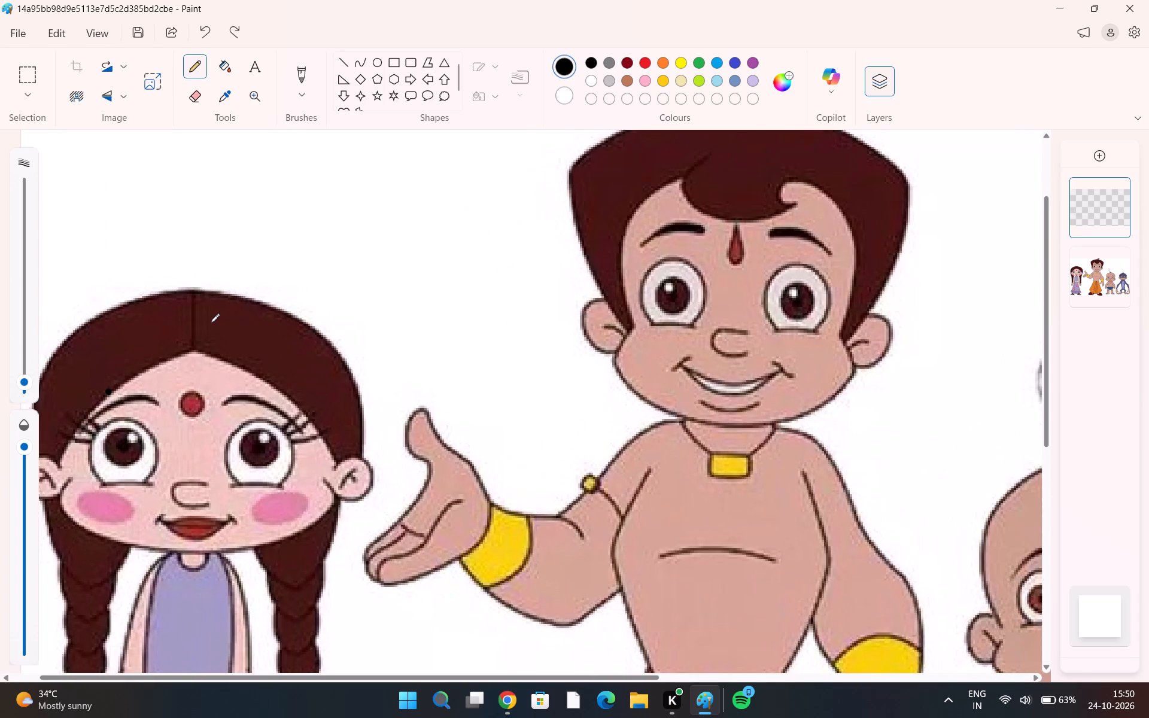
scroll(211, 323, "right", 1)
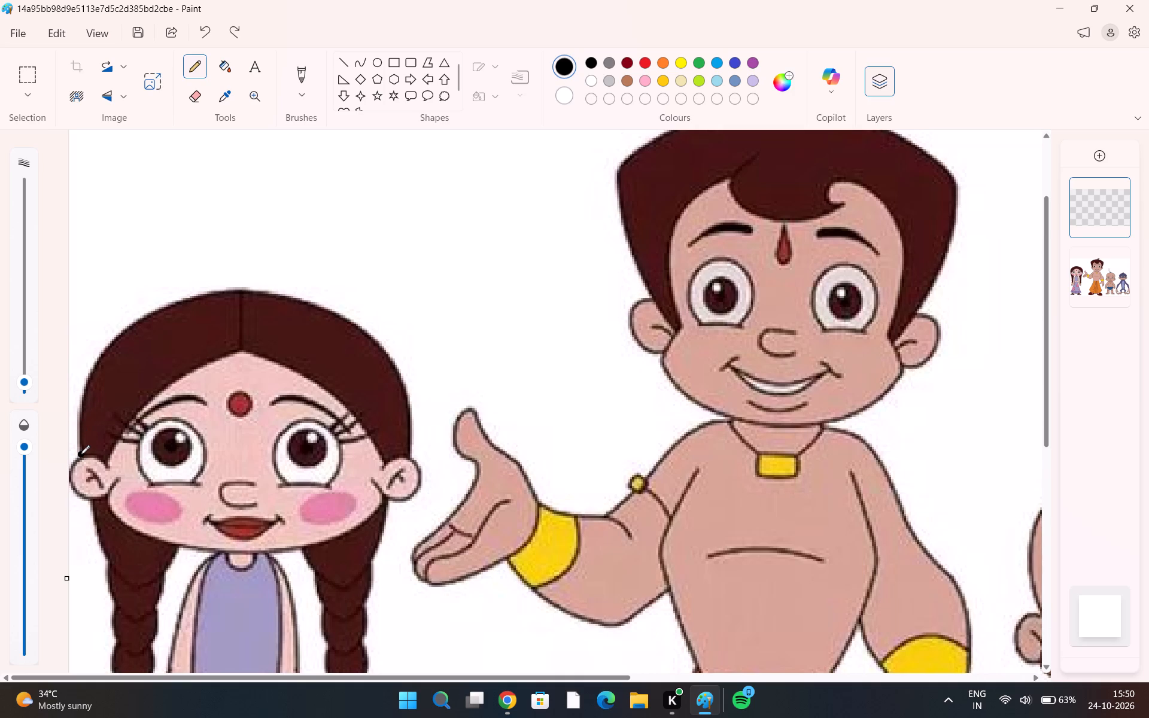
left_click_drag(81, 455, 85, 388)
left_click_drag(85, 388, 115, 343)
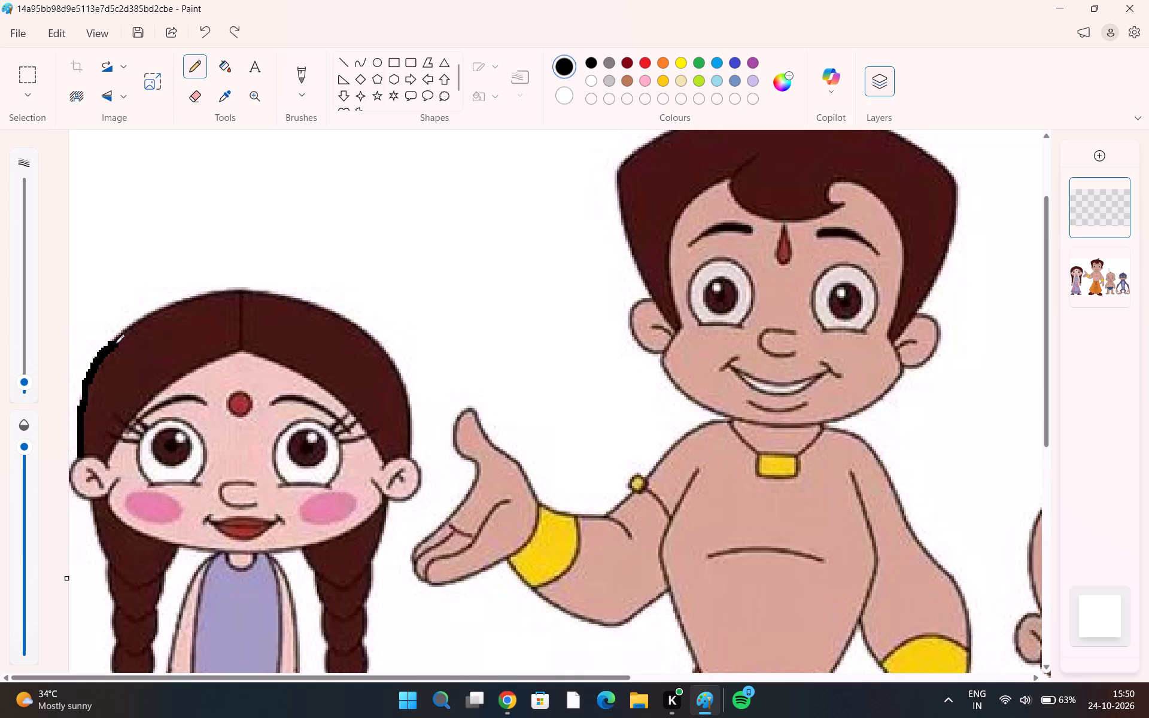
left_click_drag(115, 343, 164, 316)
left_click_drag(164, 316, 284, 298)
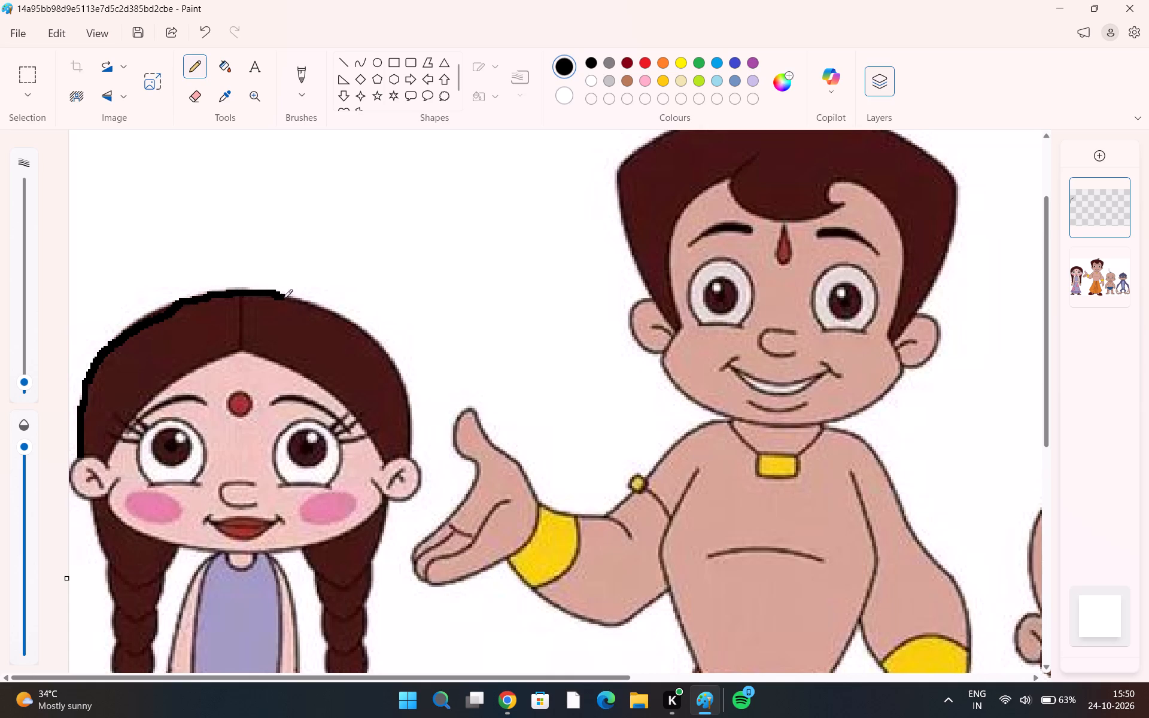
left_click_drag(284, 298, 372, 343)
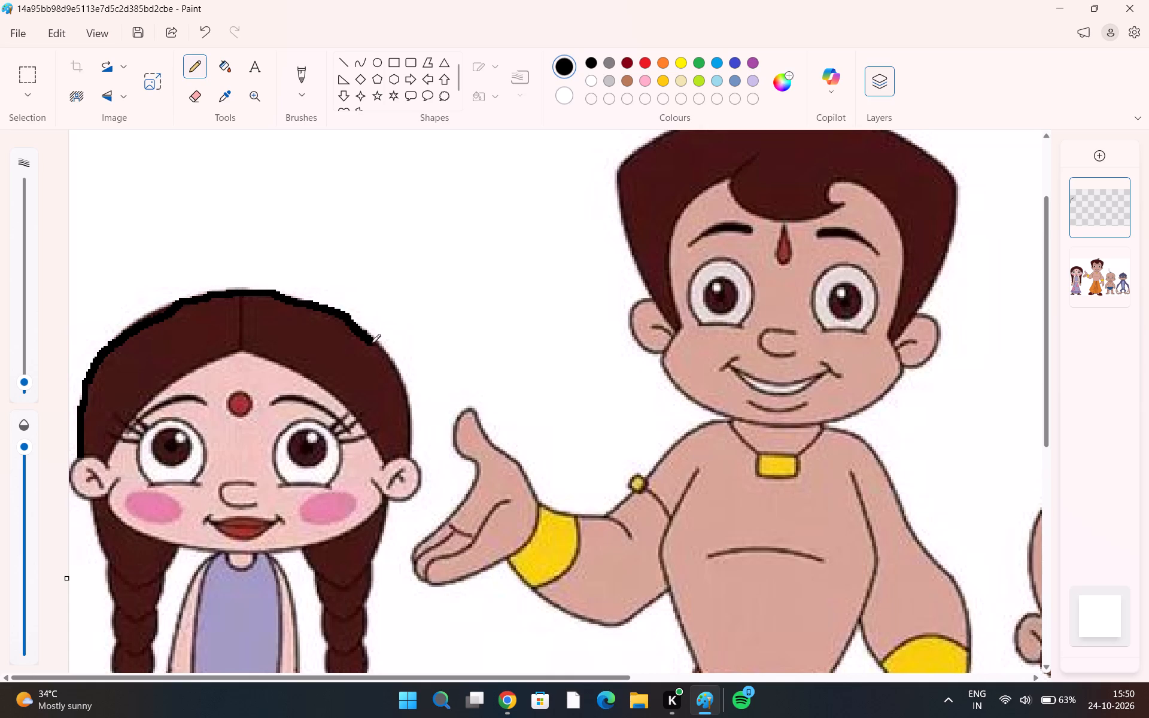
left_click_drag(372, 343, 408, 451)
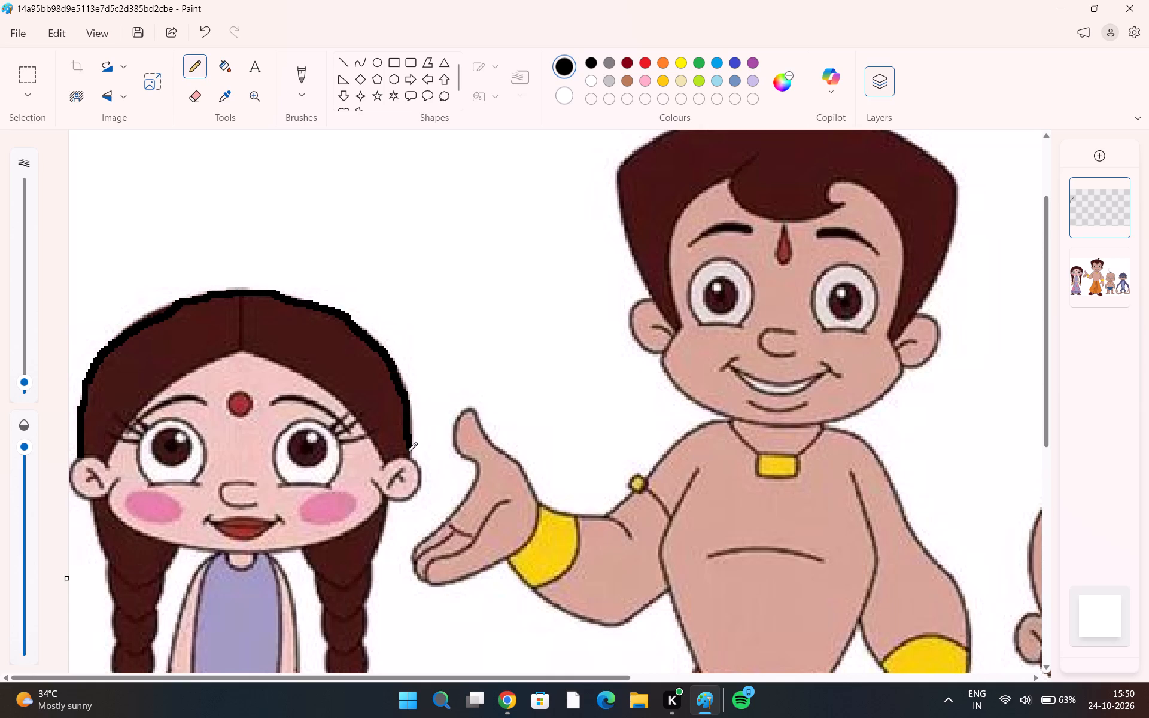
left_click_drag(408, 451, 408, 460)
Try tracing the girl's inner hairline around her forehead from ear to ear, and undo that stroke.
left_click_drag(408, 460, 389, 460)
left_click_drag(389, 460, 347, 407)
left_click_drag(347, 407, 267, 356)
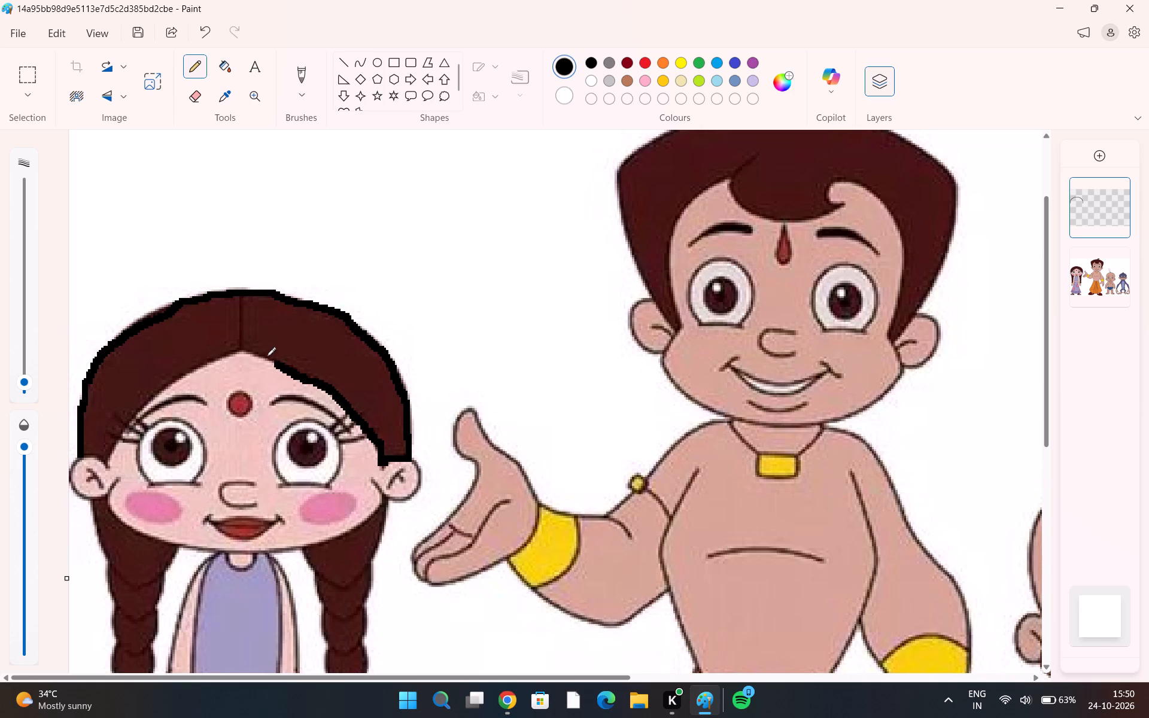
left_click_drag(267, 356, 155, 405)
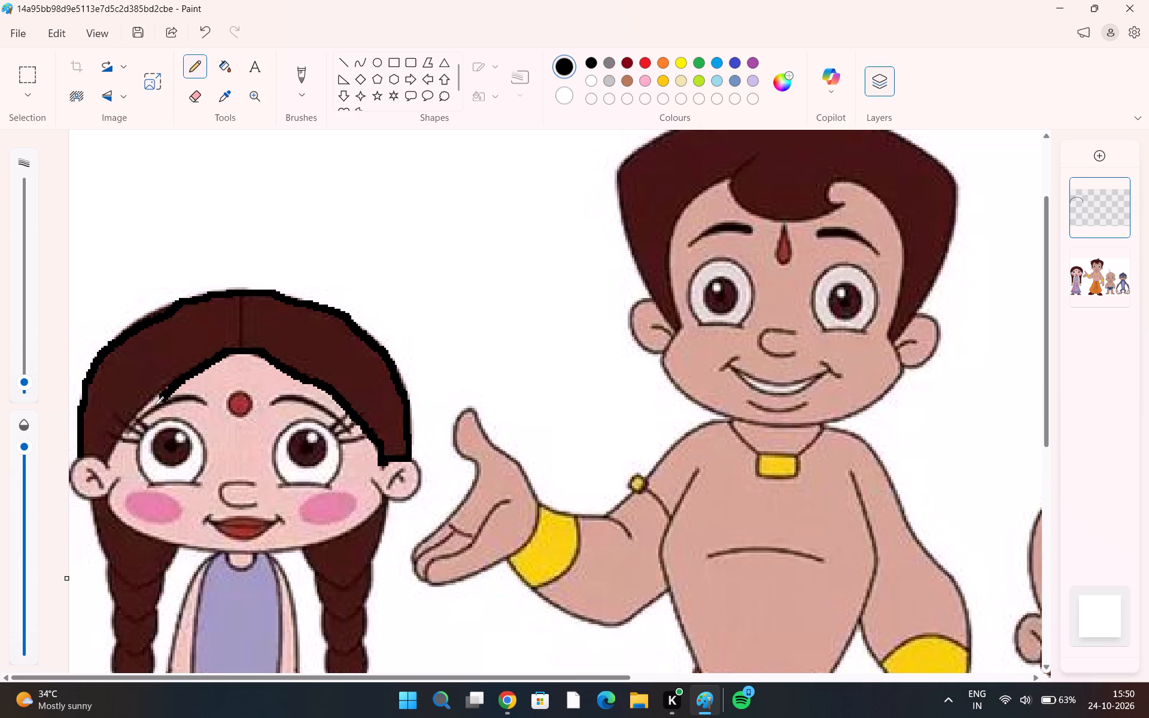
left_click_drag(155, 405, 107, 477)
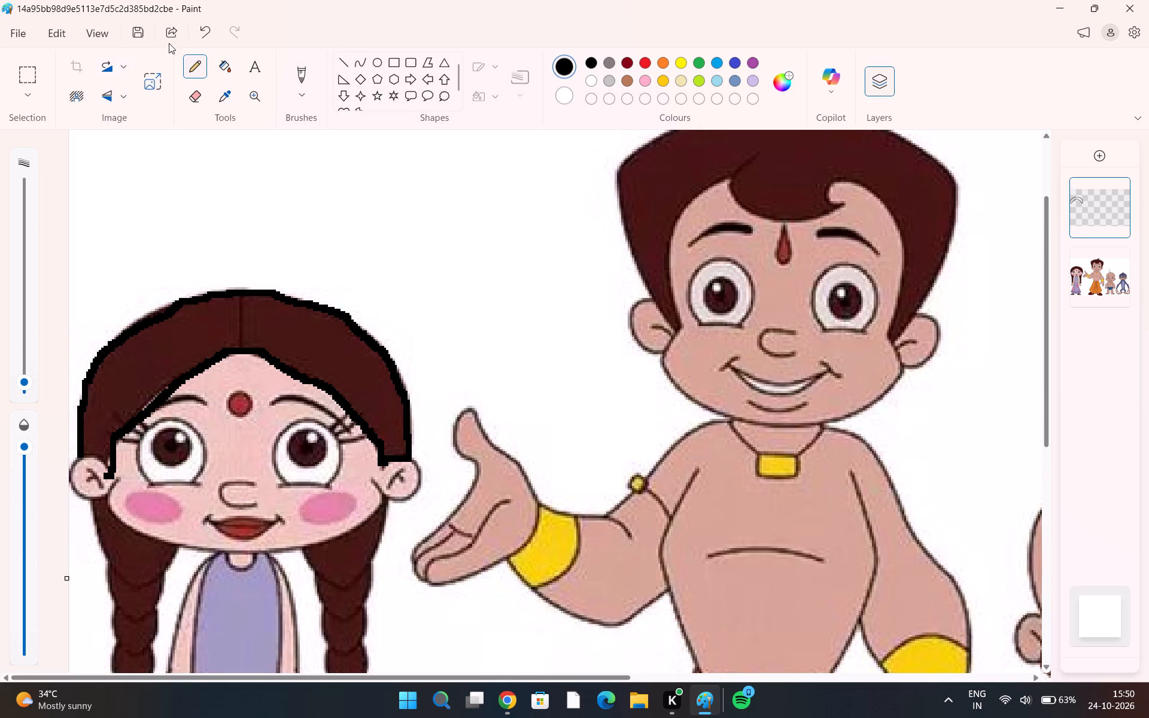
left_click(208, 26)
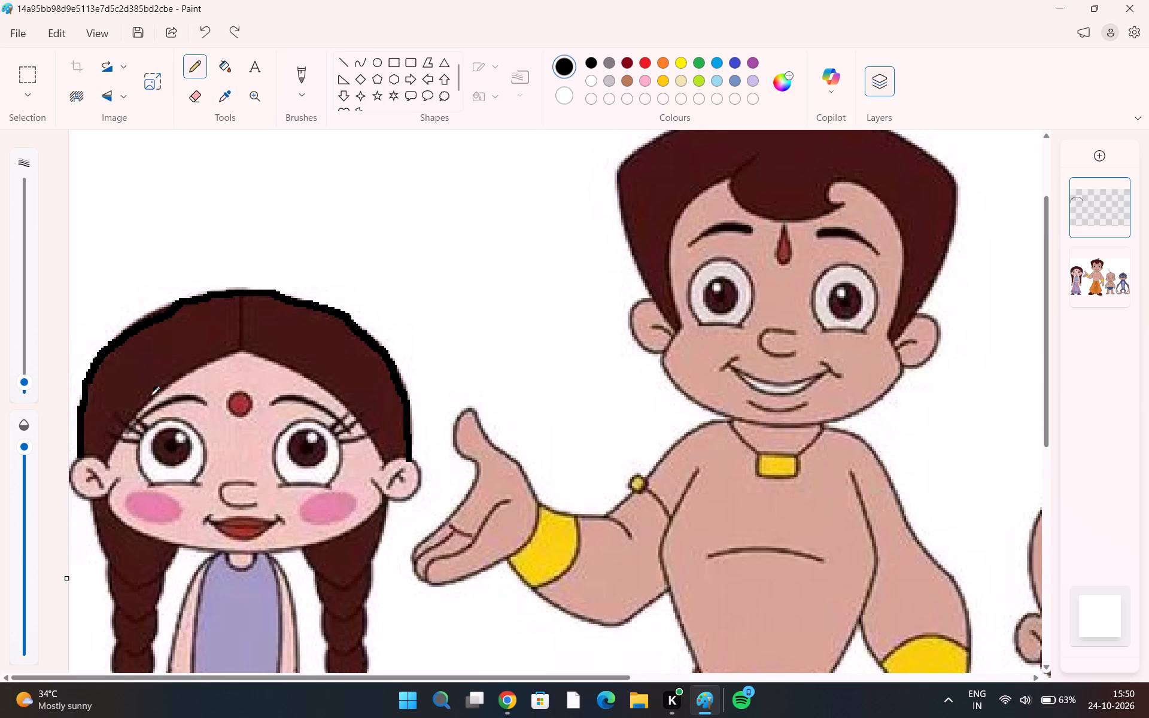
Trace the girl's inner hairline in black across the forehead from ear to ear, joining it to the outer hair contour.
left_click_drag(104, 458, 124, 422)
left_click_drag(124, 422, 236, 355)
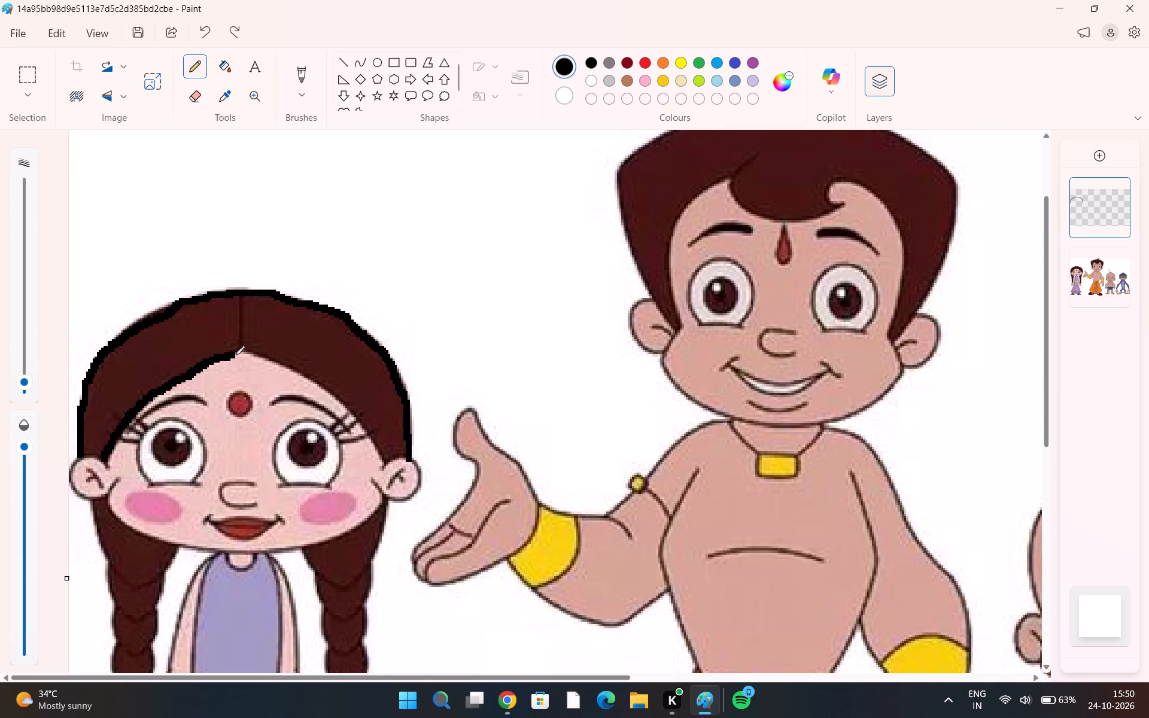
left_click_drag(236, 355, 325, 389)
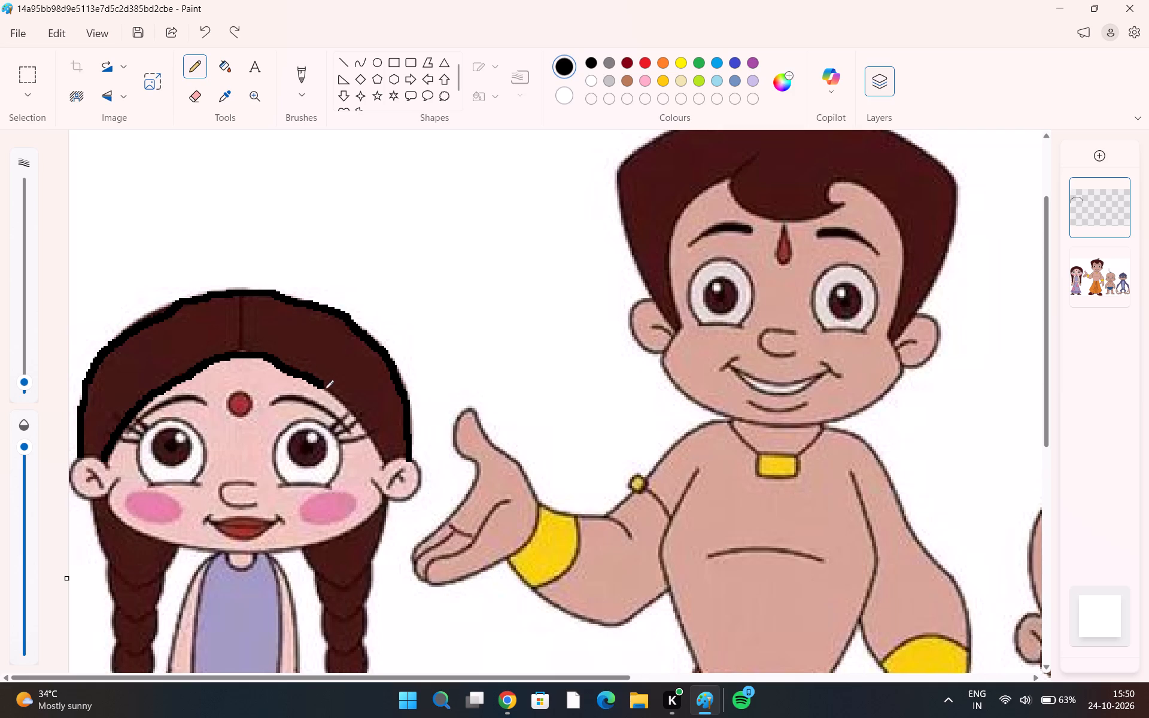
left_click_drag(325, 389, 385, 461)
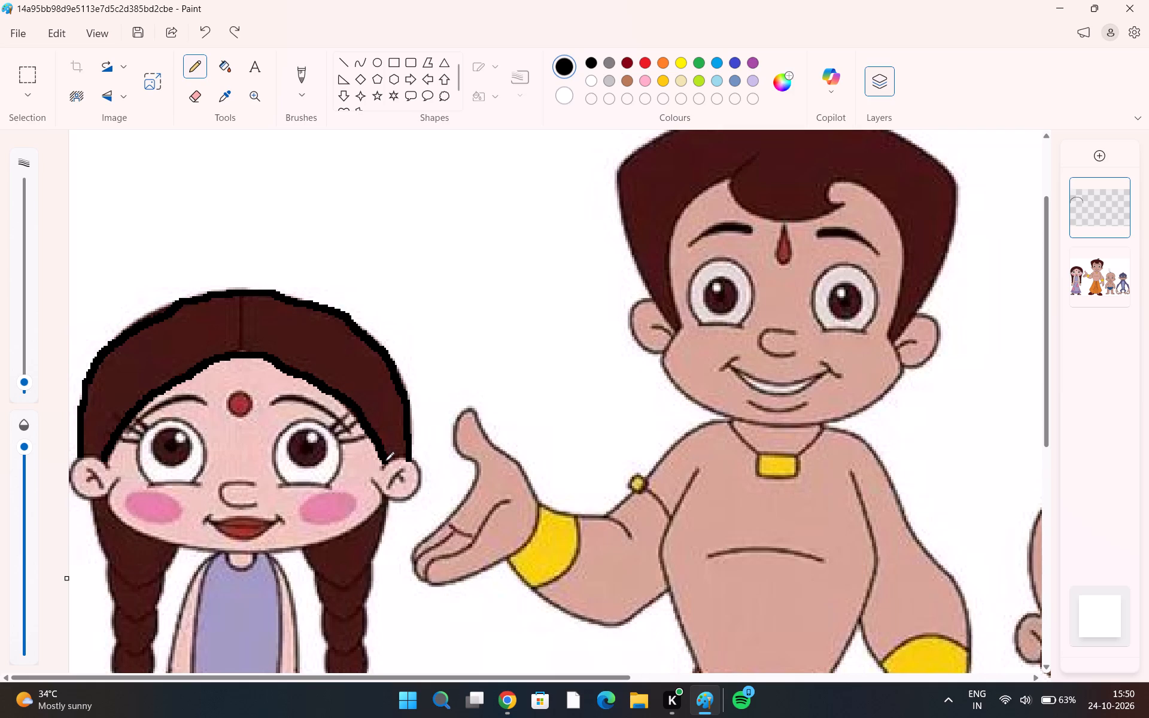
left_click_drag(385, 461, 413, 452)
Set the pencil size to 2px and draw a short test stroke in the blank area above the girl's hair.
left_click(26, 388)
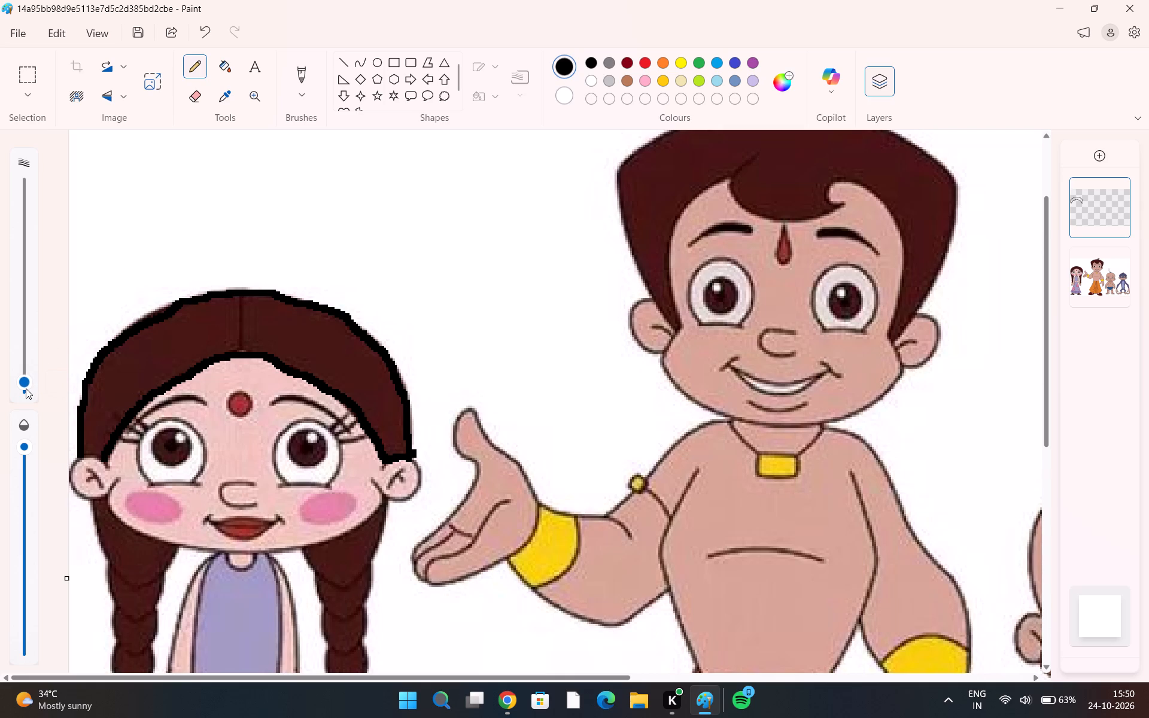
left_click(26, 388)
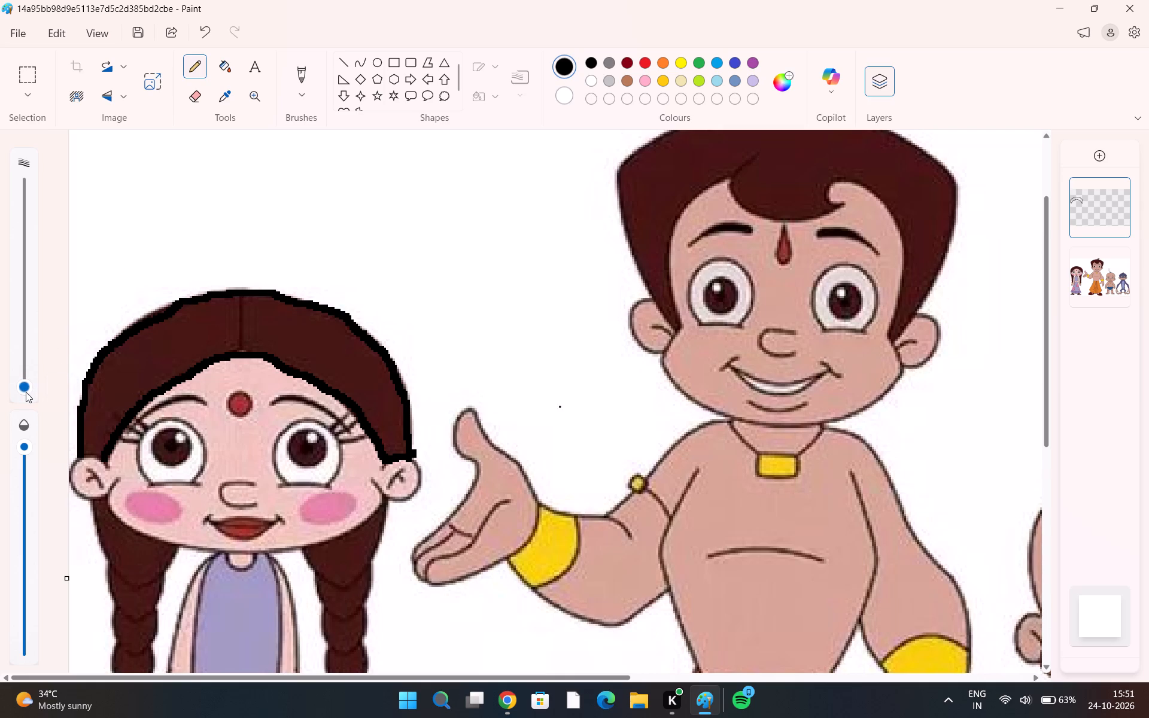
left_click(26, 392)
left_click_drag(26, 392, 25, 387)
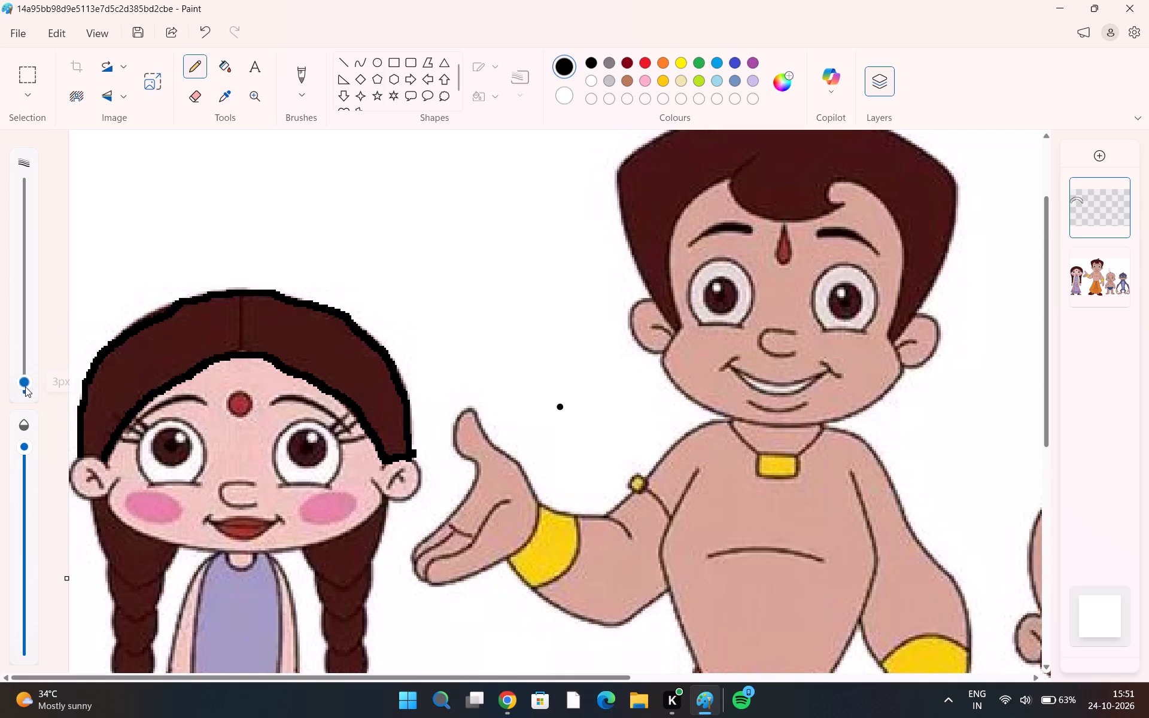
left_click(25, 387)
left_click_drag(110, 290, 135, 266)
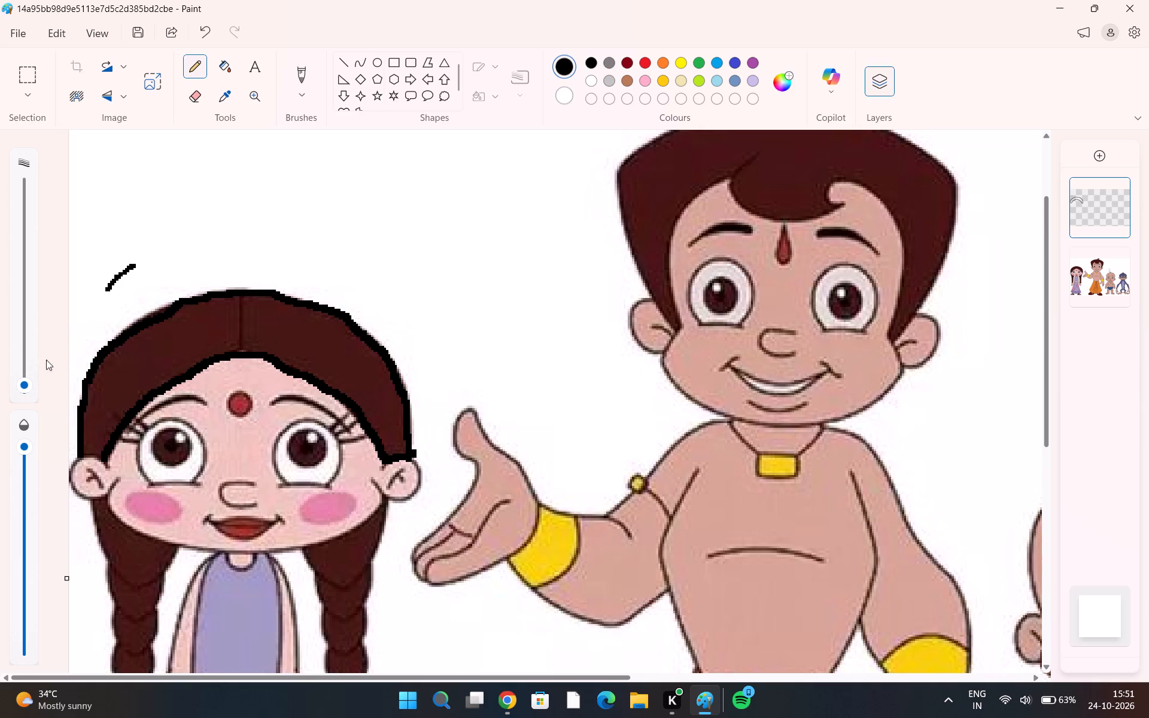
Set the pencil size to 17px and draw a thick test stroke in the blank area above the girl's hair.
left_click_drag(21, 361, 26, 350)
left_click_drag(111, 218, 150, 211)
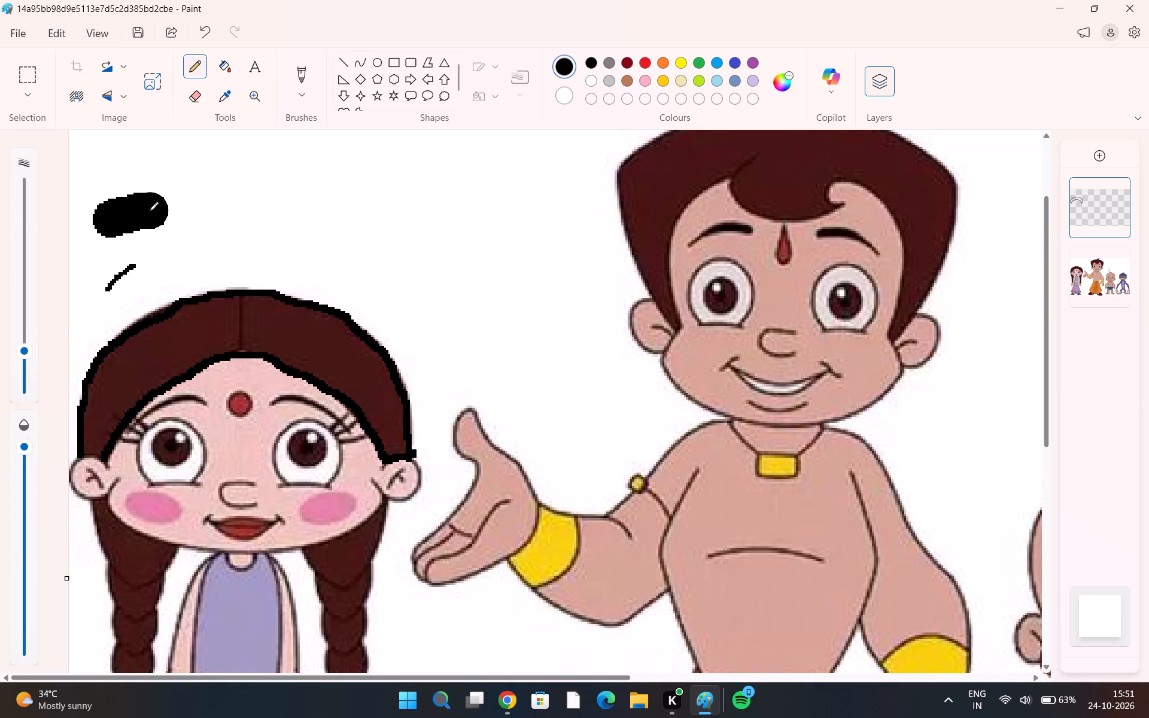
Reduce the pencil to its thinnest line and draw a few test strokes and a loop in the blank area above the girl.
left_click_drag(22, 352, 22, 359)
left_click_drag(22, 359, 22, 388)
left_click_drag(150, 253, 186, 240)
left_click_drag(224, 233, 279, 242)
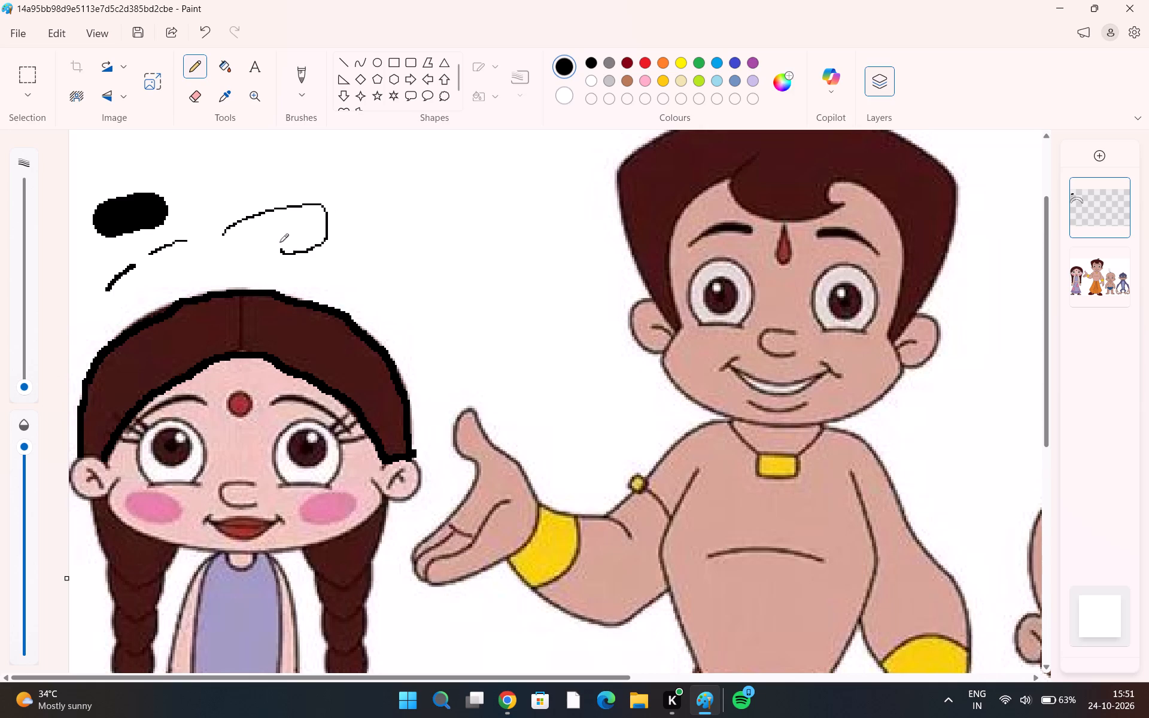
left_click_drag(279, 242, 315, 229)
Erase all the test strokes from the blank area above the girl's hair.
left_click(201, 97)
left_click_drag(139, 189, 182, 227)
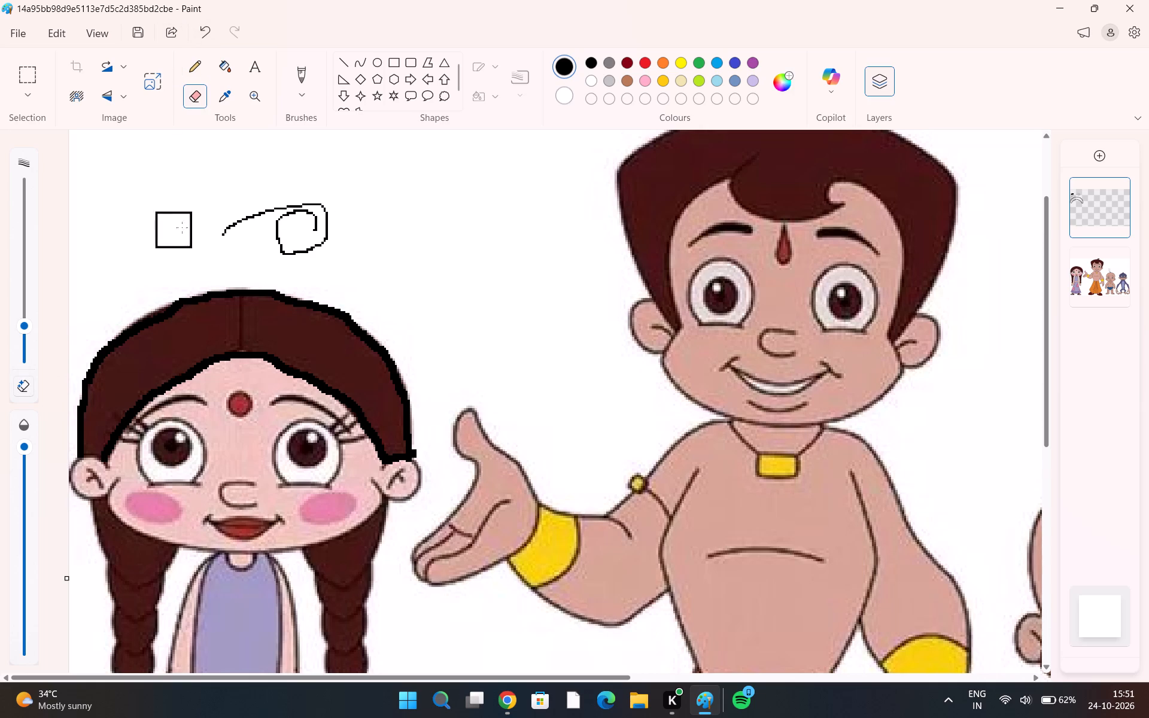
left_click_drag(182, 227, 278, 228)
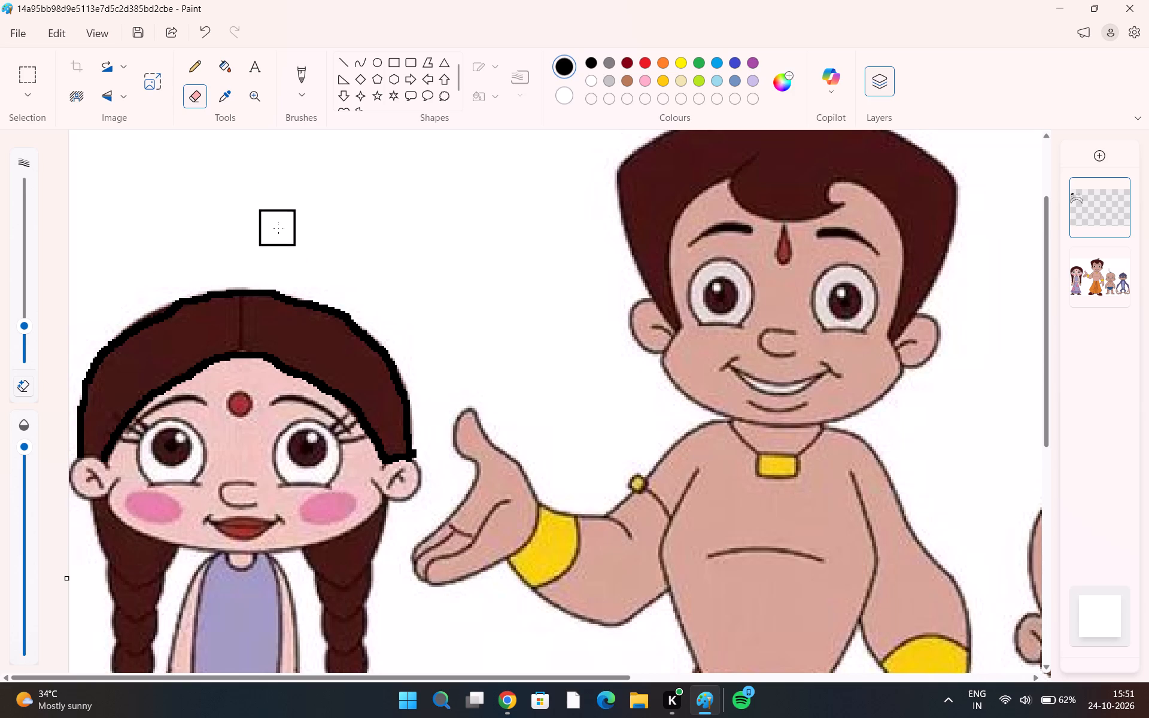
left_click_drag(278, 228, 274, 219)
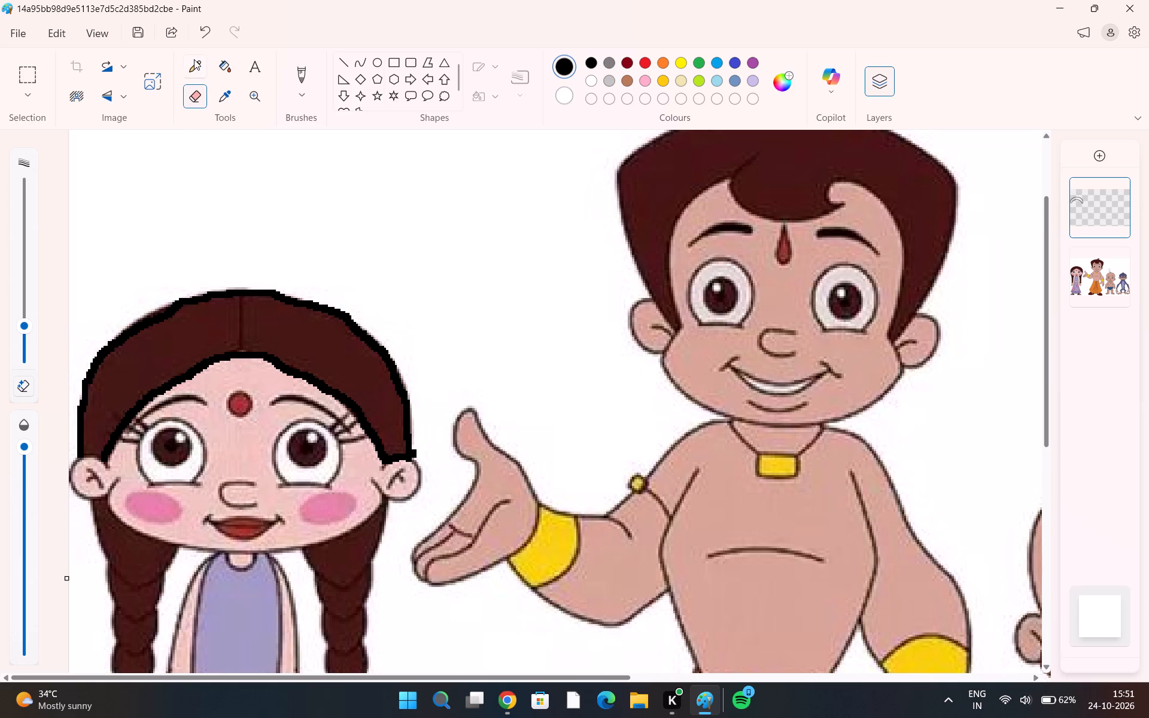
Trace the girl's two ears and her jawline with the thin black pencil, going from ear to ear under the chin.
left_click(194, 59)
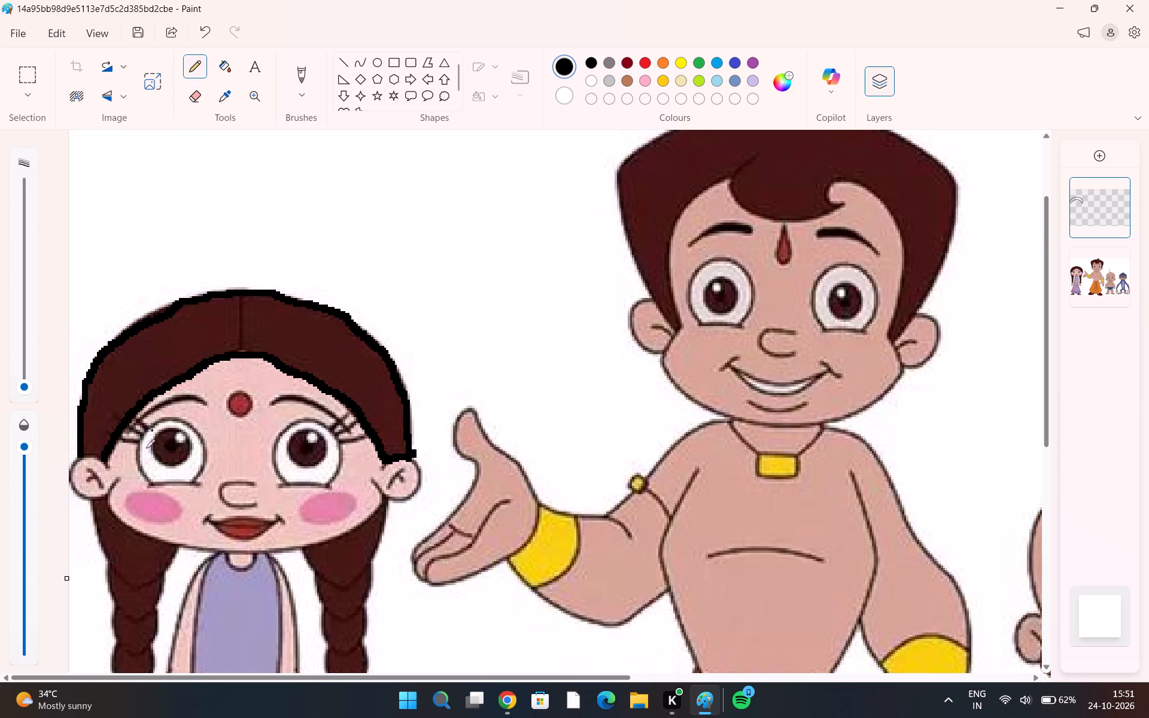
left_click_drag(105, 469, 99, 463)
left_click_drag(99, 463, 104, 494)
left_click_drag(104, 494, 145, 526)
left_click_drag(145, 526, 268, 551)
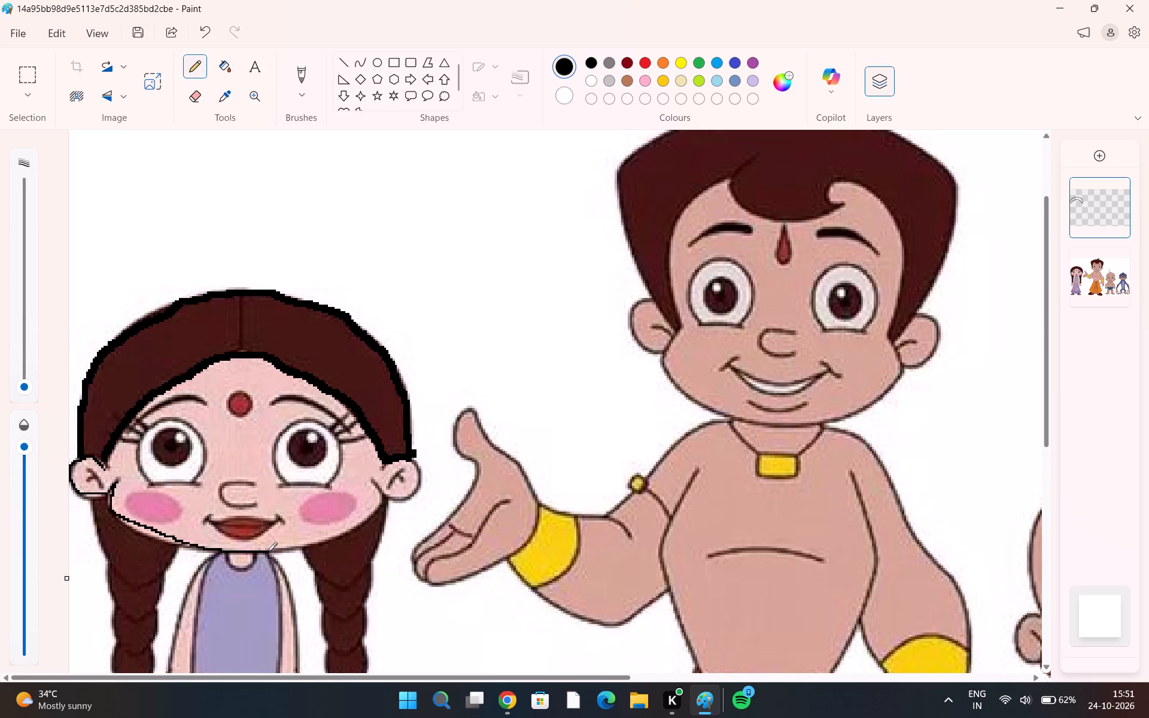
left_click_drag(268, 551, 383, 501)
left_click_drag(383, 501, 380, 489)
left_click_drag(403, 458, 417, 488)
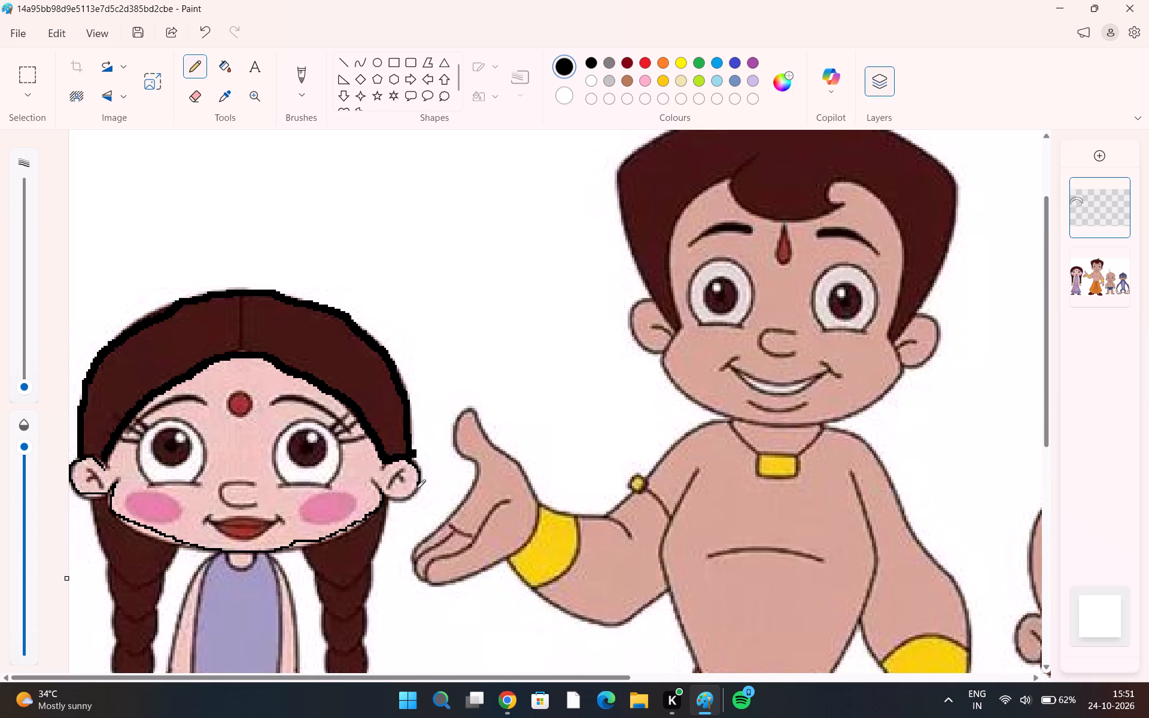
left_click_drag(417, 488, 373, 481)
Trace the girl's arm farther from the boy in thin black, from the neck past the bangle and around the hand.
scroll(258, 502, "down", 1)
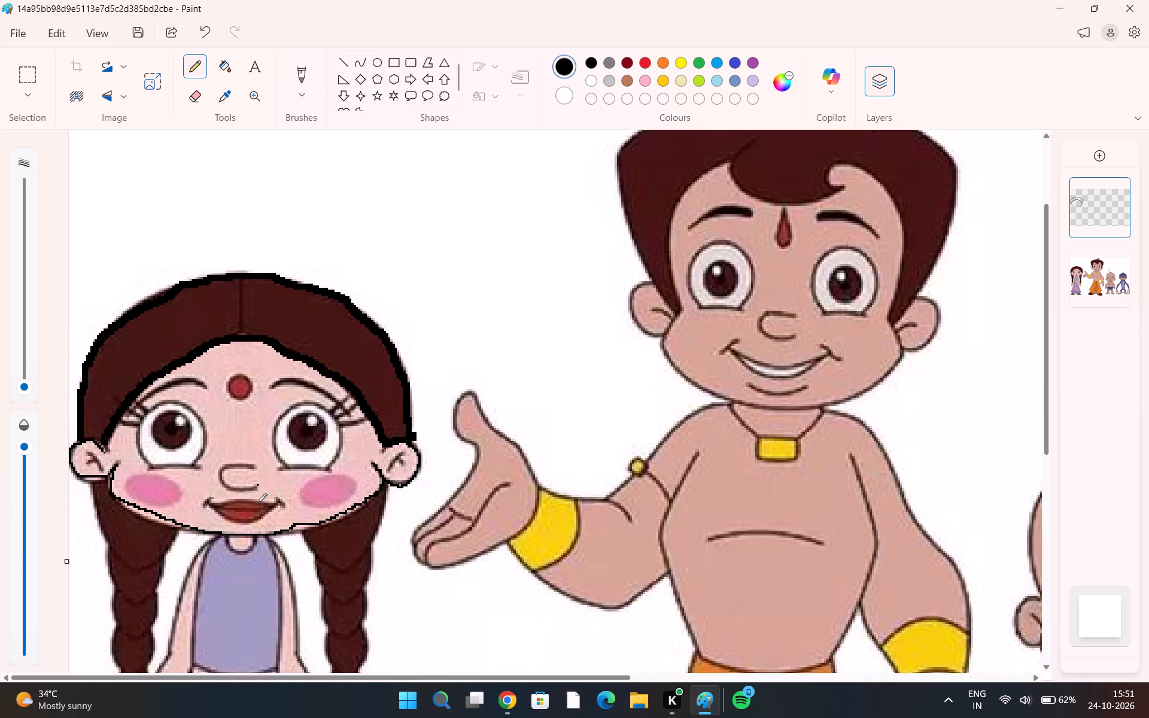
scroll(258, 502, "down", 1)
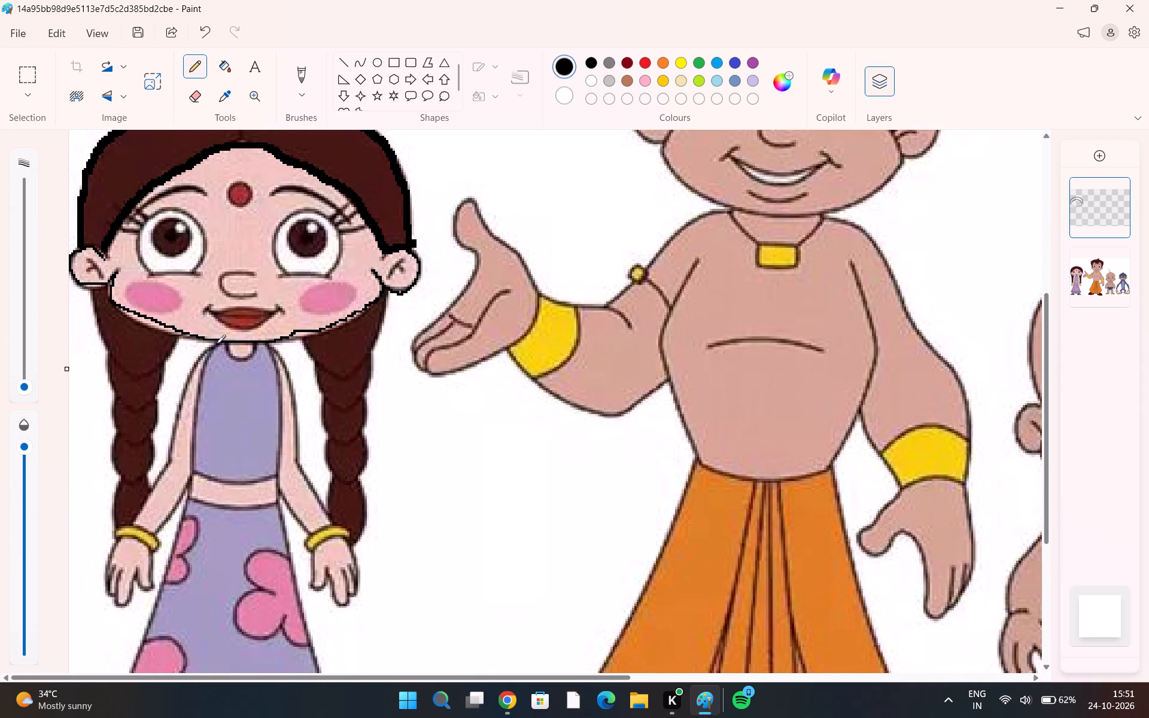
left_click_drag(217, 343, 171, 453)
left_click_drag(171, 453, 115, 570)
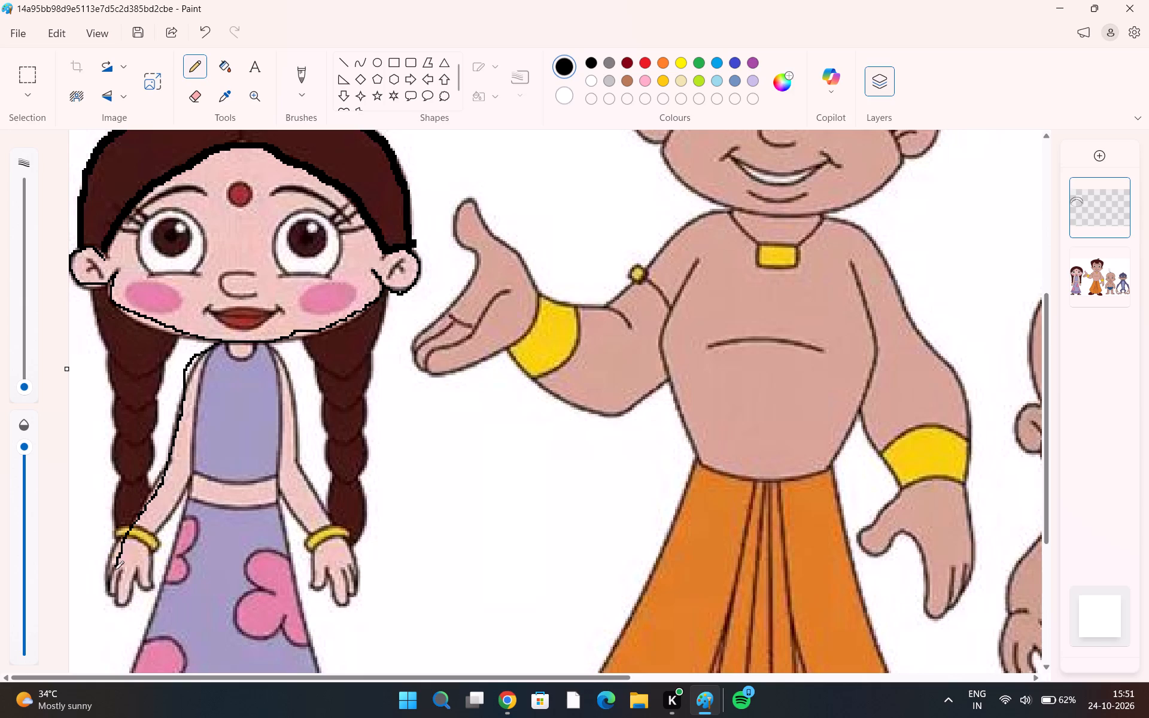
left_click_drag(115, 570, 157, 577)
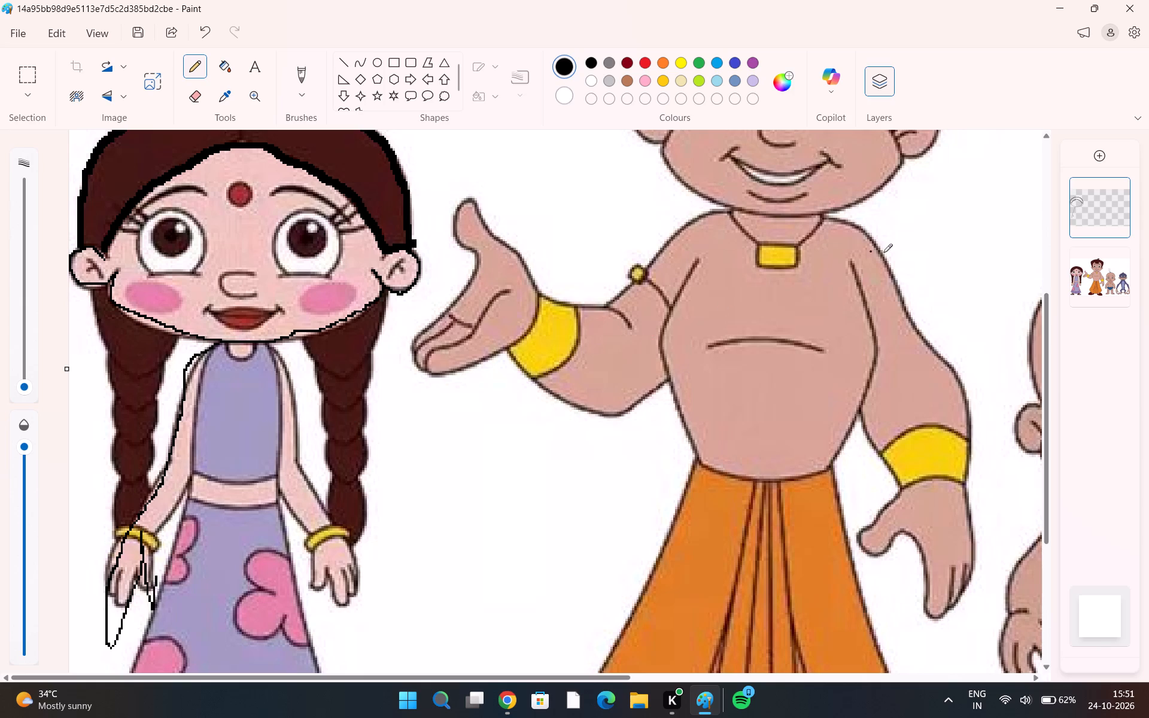
Hide and show the picture layer twice to check the traced lines on their own.
left_click(1121, 256)
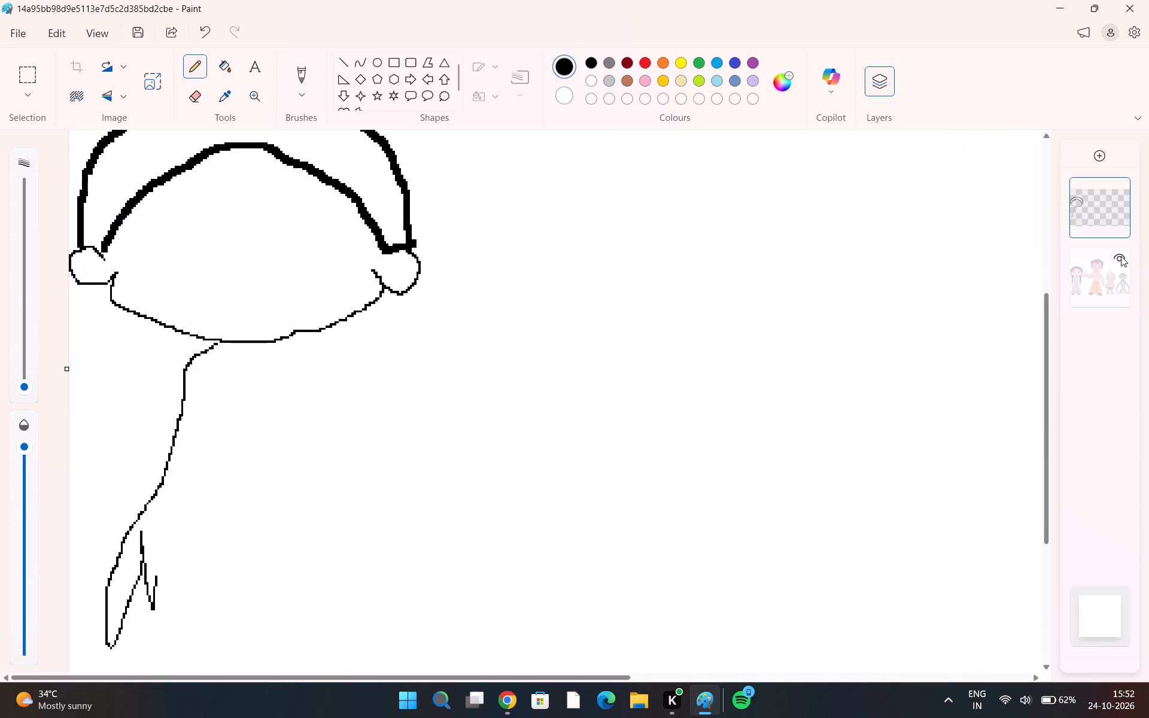
left_click(1121, 256)
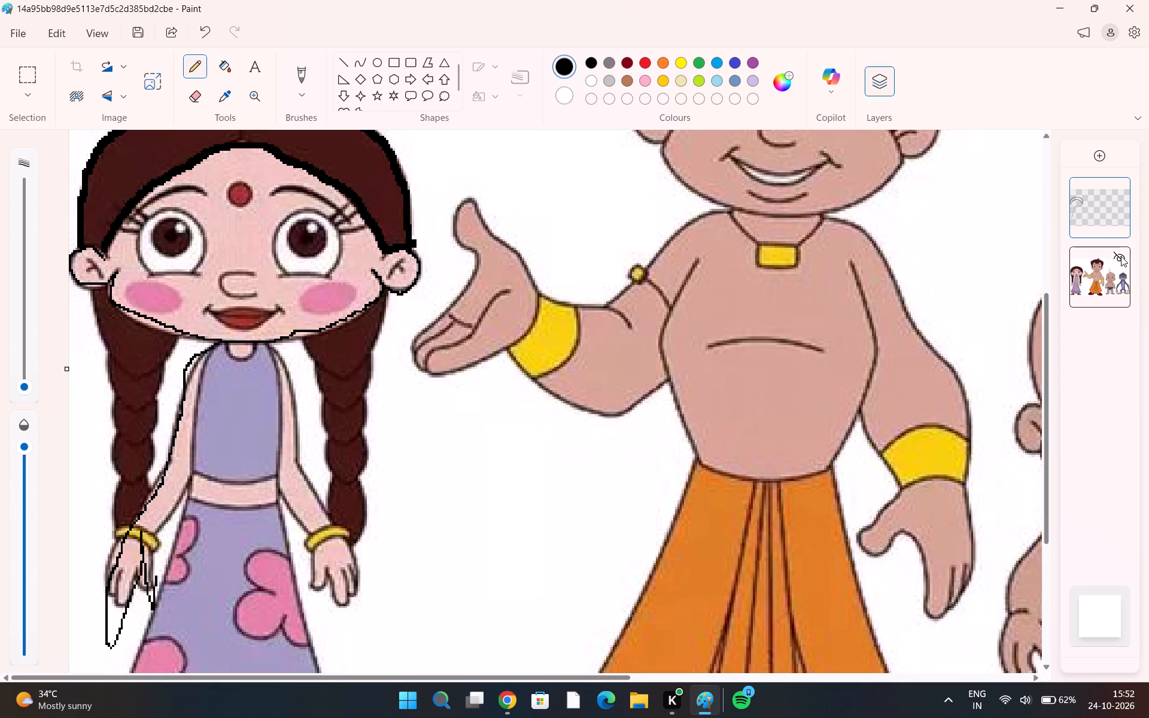
left_click(1121, 256)
left_click(1121, 256)
Draw a thin line above the girl's ear farther from the boy, closing the end of the hair outline.
left_click_drag(105, 243, 80, 247)
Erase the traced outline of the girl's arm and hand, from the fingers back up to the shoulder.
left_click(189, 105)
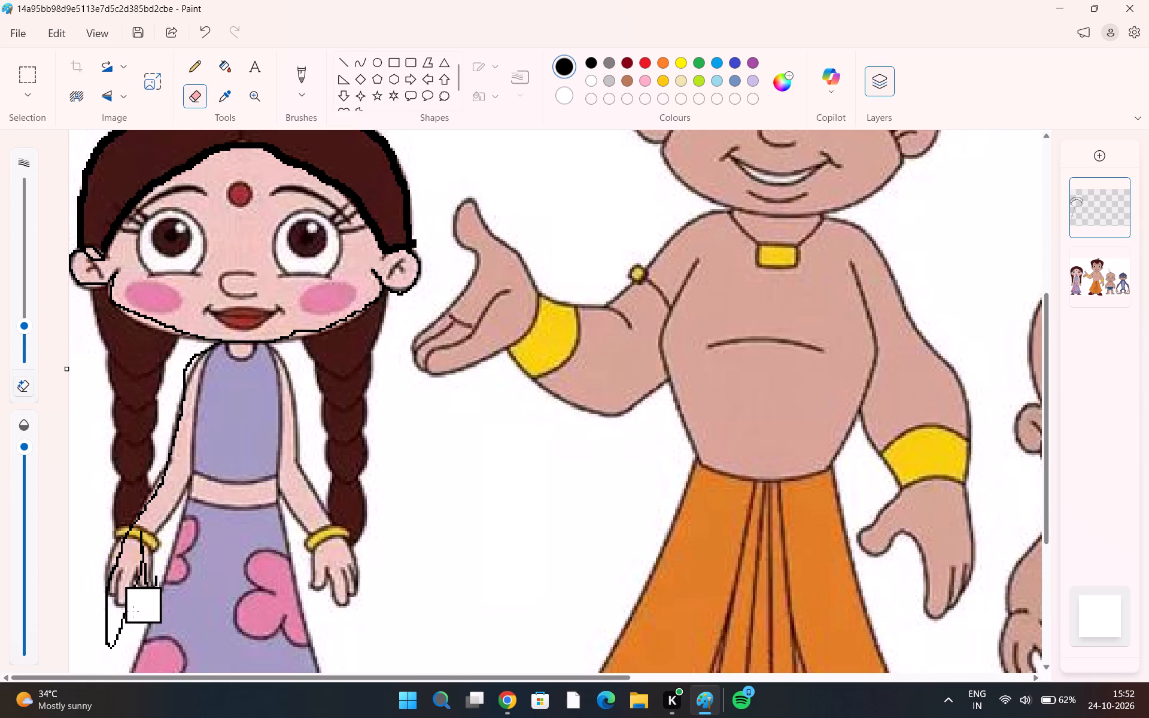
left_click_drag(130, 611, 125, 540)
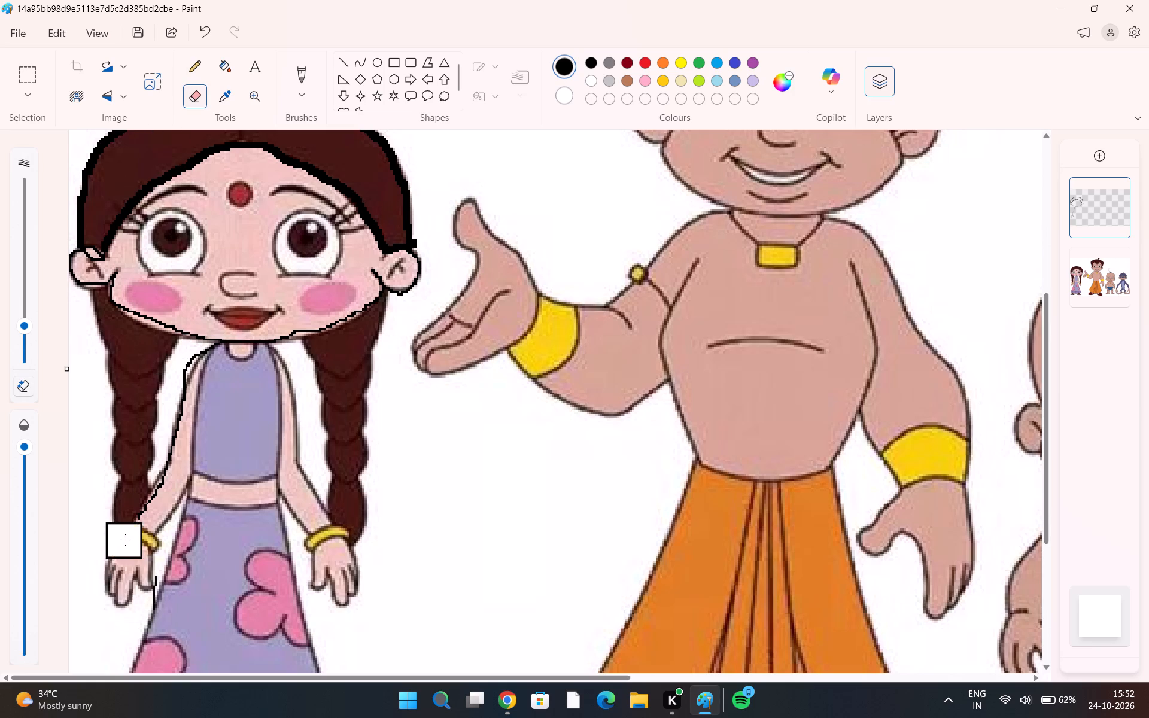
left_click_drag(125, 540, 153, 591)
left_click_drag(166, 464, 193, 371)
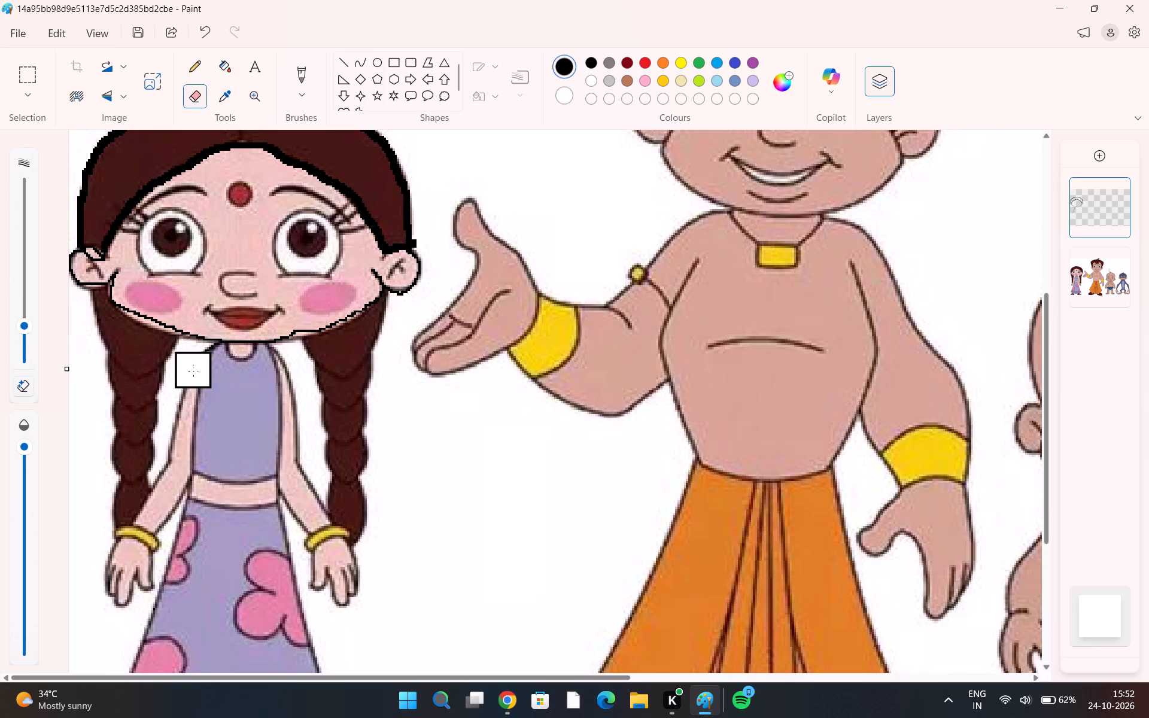
Retrace the girl's arm farther from the boy in thin black pencil, from the neck around the fingers and back up the inner edge.
left_click(192, 70)
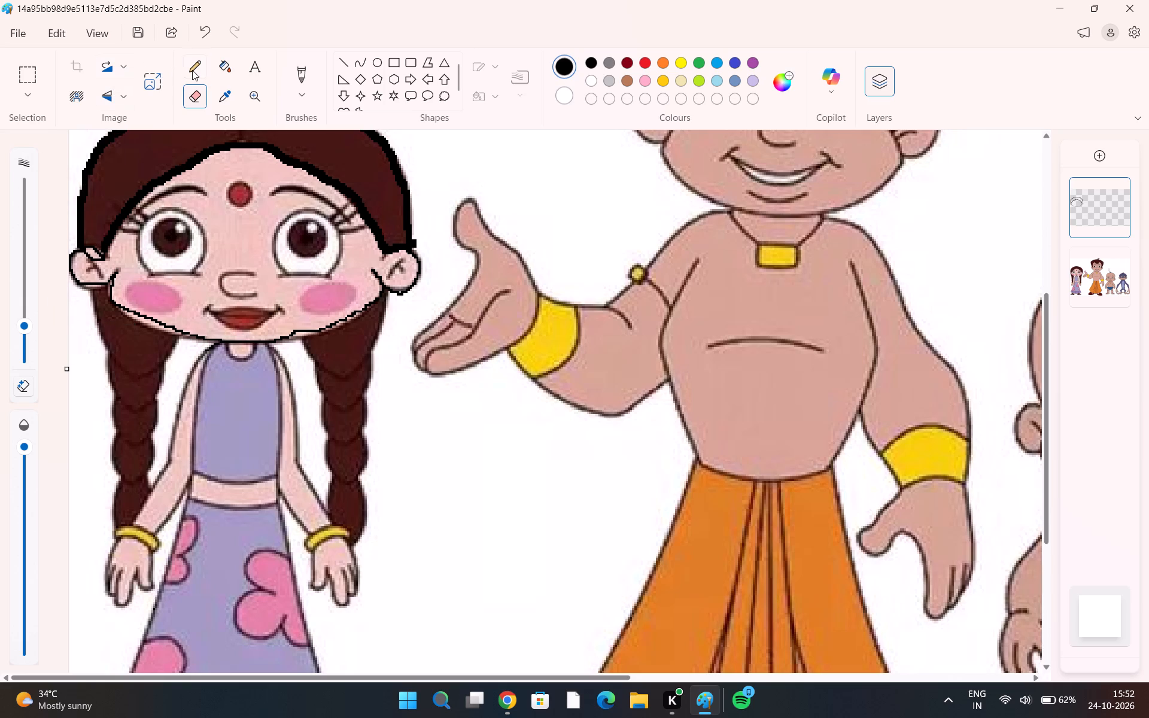
left_click_drag(218, 342, 209, 347)
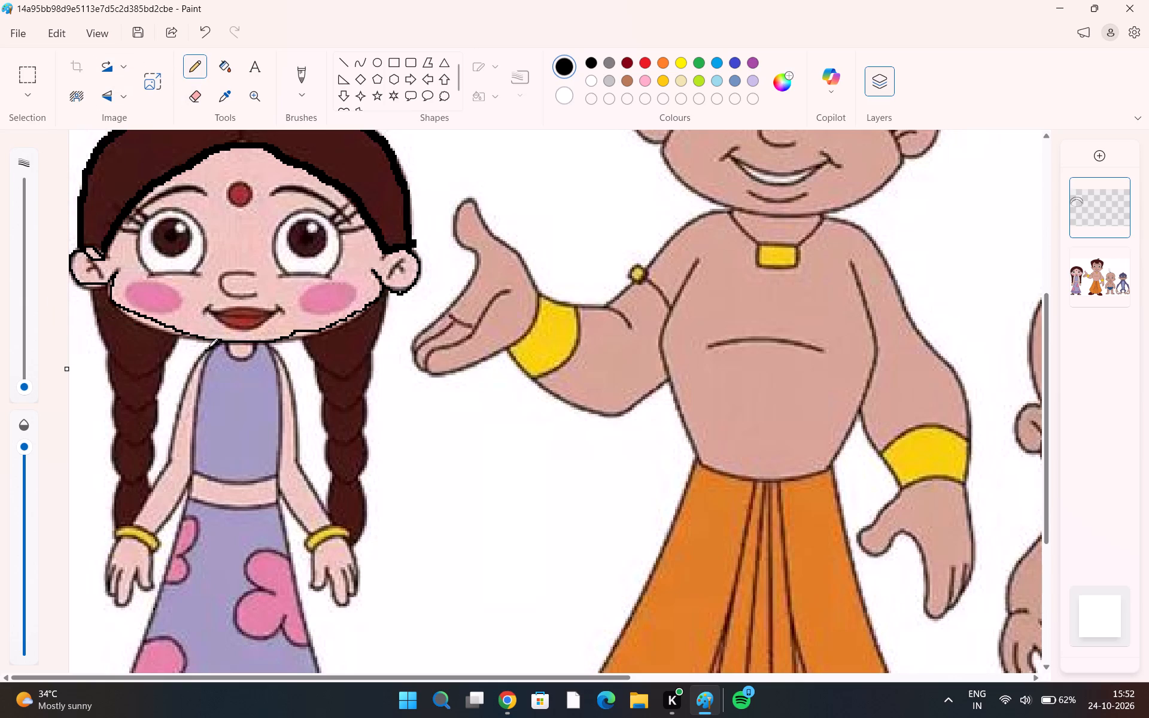
left_click_drag(209, 347, 171, 437)
left_click_drag(171, 437, 123, 535)
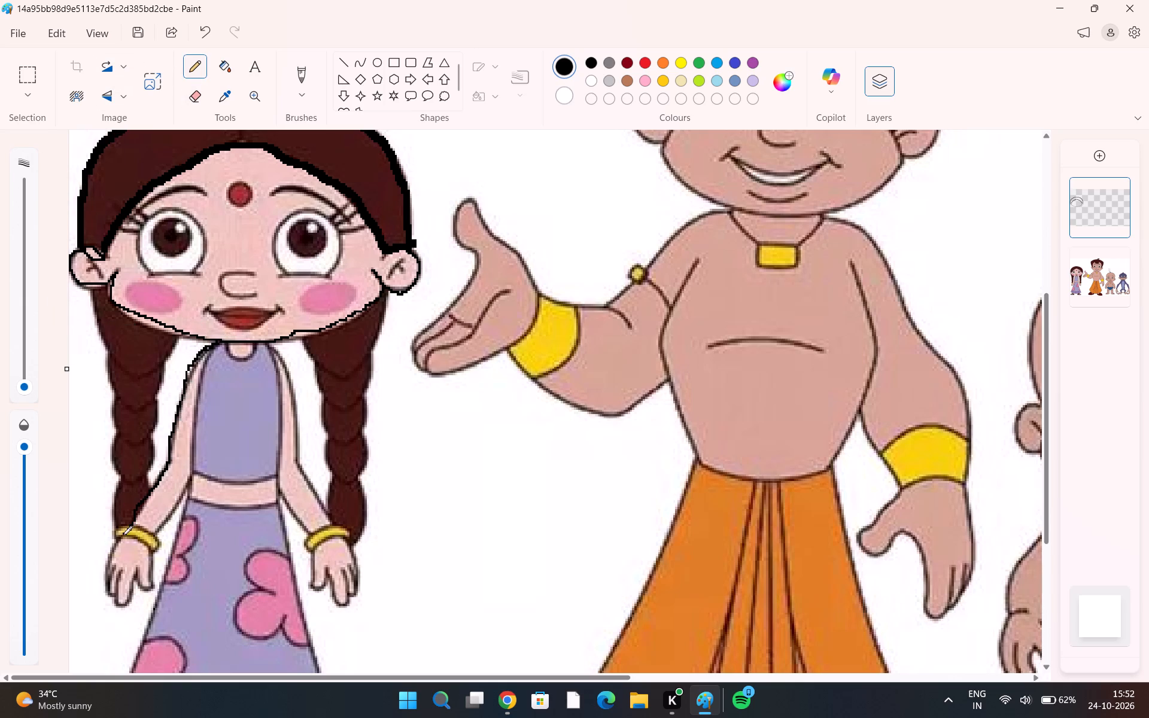
left_click_drag(123, 535, 108, 567)
left_click_drag(108, 567, 111, 587)
left_click_drag(111, 587, 131, 573)
left_click_drag(131, 573, 170, 516)
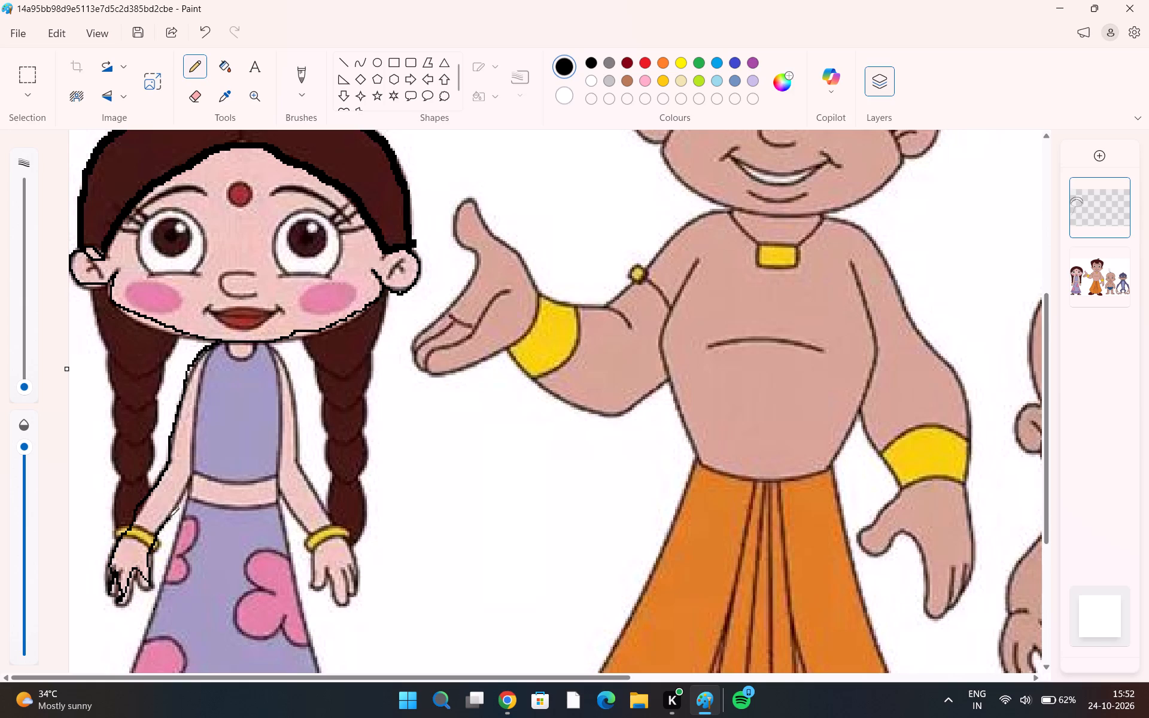
left_click_drag(170, 516, 196, 409)
left_click_drag(196, 409, 216, 339)
Trace the girl's neckline, the side of her top nearer the boy, the bare waist band and the top's hem.
left_click_drag(227, 346, 269, 339)
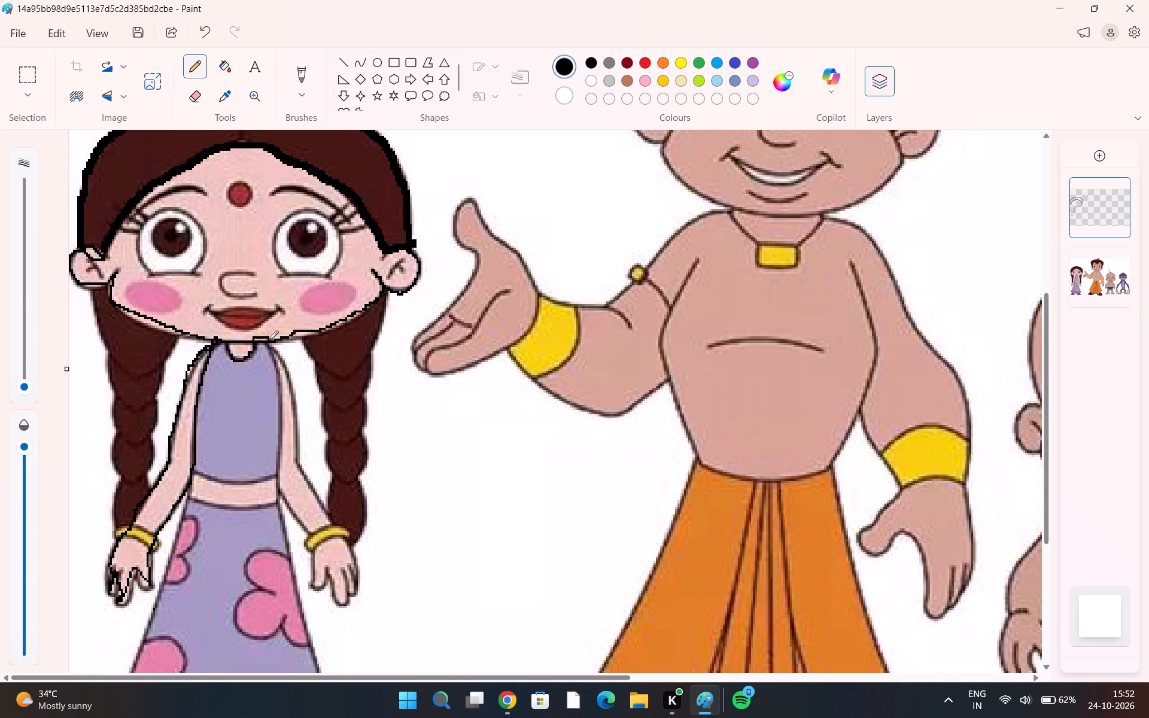
left_click_drag(269, 339, 276, 474)
left_click_drag(276, 474, 200, 502)
left_click_drag(200, 502, 242, 478)
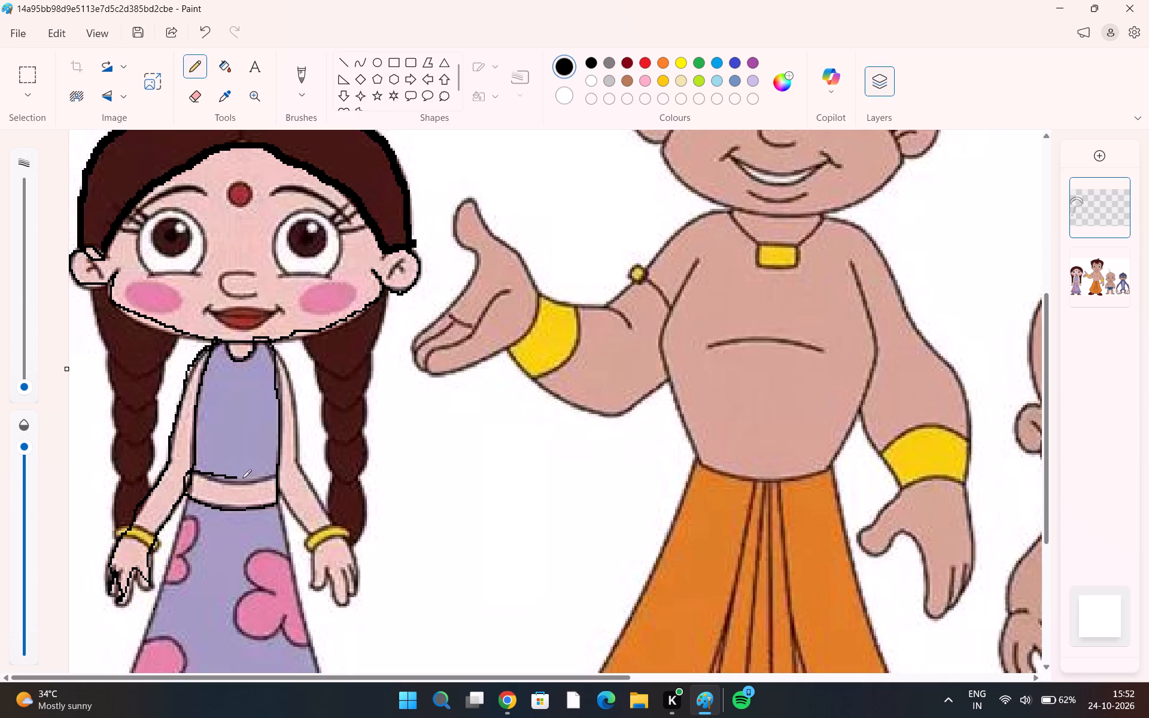
left_click_drag(242, 478, 276, 478)
Trace the girl's arm nearer the boy in thin black, including both arm edges, the bangle and the fingers.
left_click_drag(273, 349, 297, 443)
left_click_drag(297, 443, 335, 527)
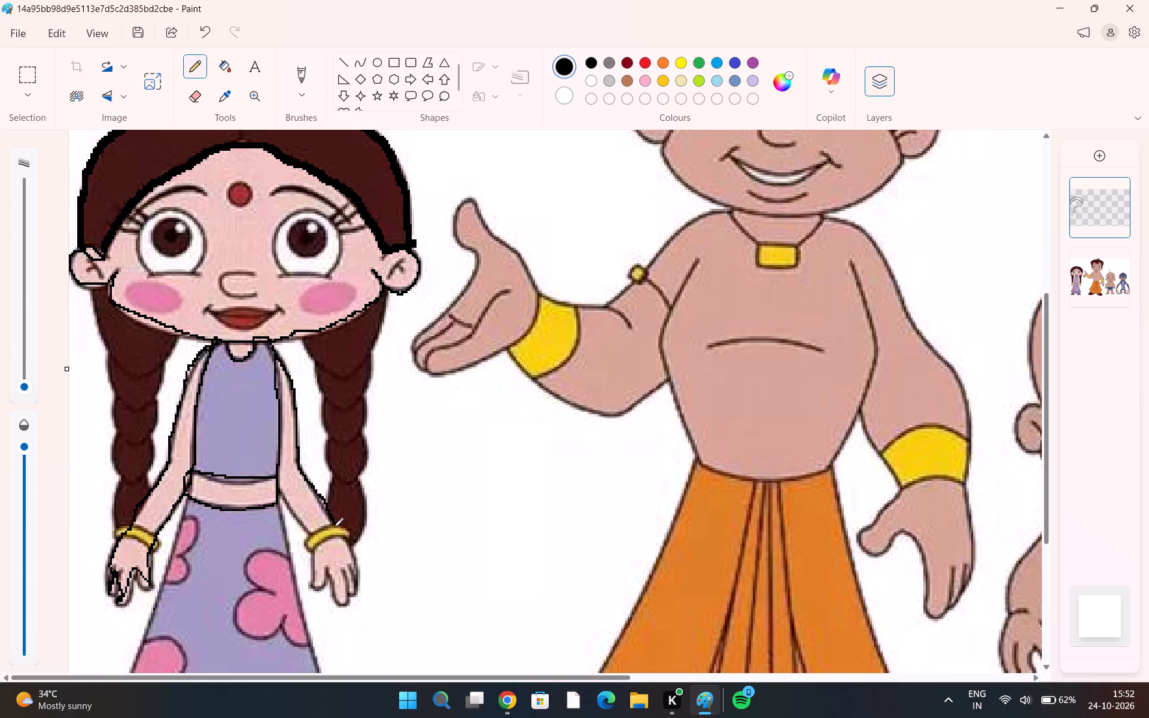
left_click_drag(335, 527, 348, 536)
left_click_drag(348, 536, 331, 529)
left_click_drag(314, 533, 273, 483)
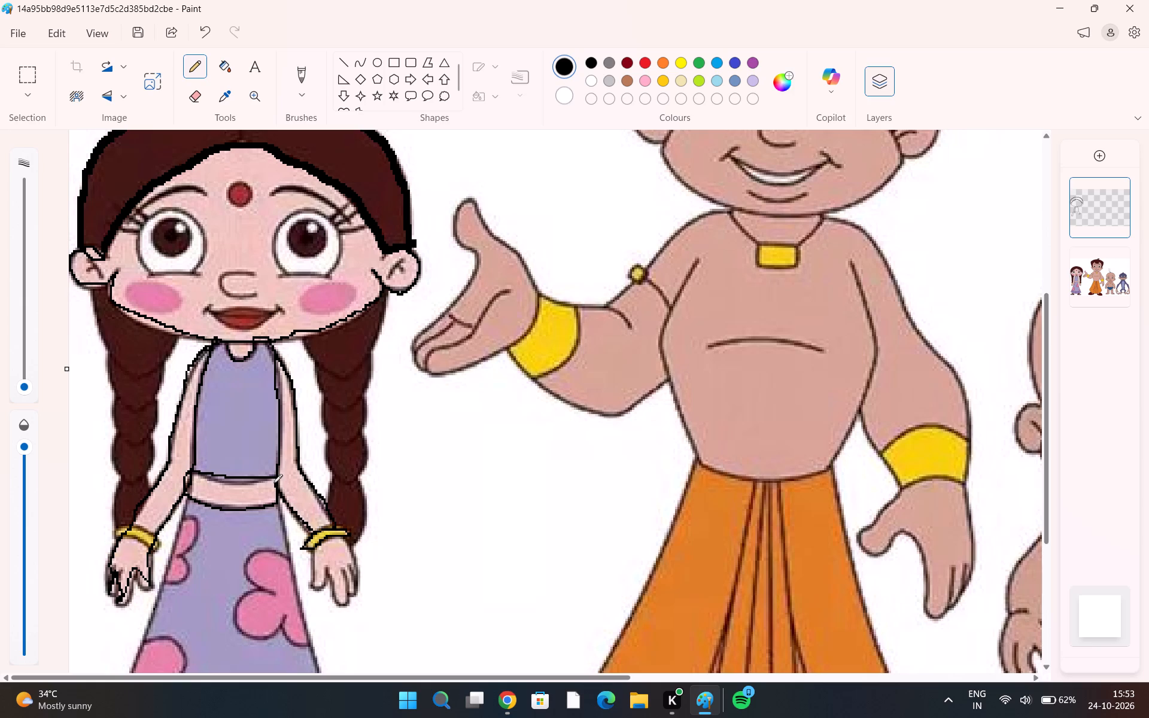
left_click_drag(273, 483, 278, 363)
left_click_drag(308, 545, 312, 555)
left_click_drag(312, 555, 331, 576)
left_click_drag(331, 576, 338, 568)
left_click_drag(338, 568, 358, 578)
left_click_drag(358, 578, 343, 533)
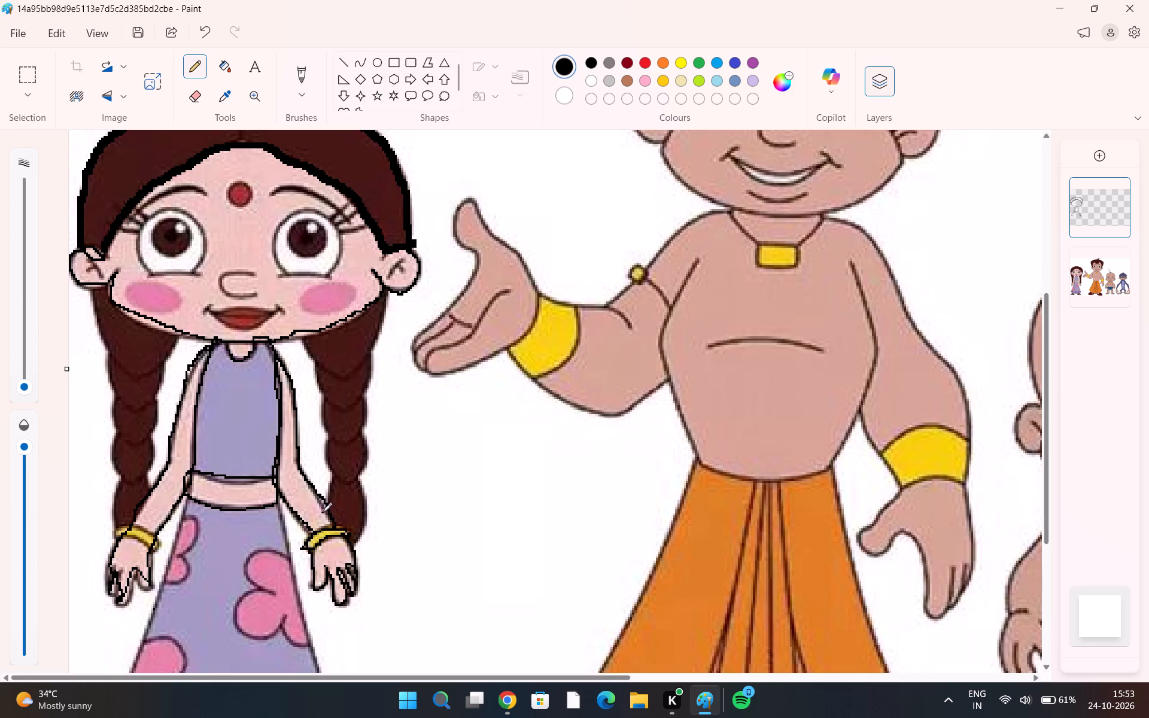
Trace both edges of the girl's braid nearer the boy, between the face outline and the bangle.
left_click_drag(323, 512, 327, 439)
left_click_drag(327, 439, 314, 374)
left_click_drag(314, 374, 299, 336)
left_click_drag(387, 287, 379, 333)
left_click_drag(379, 333, 367, 418)
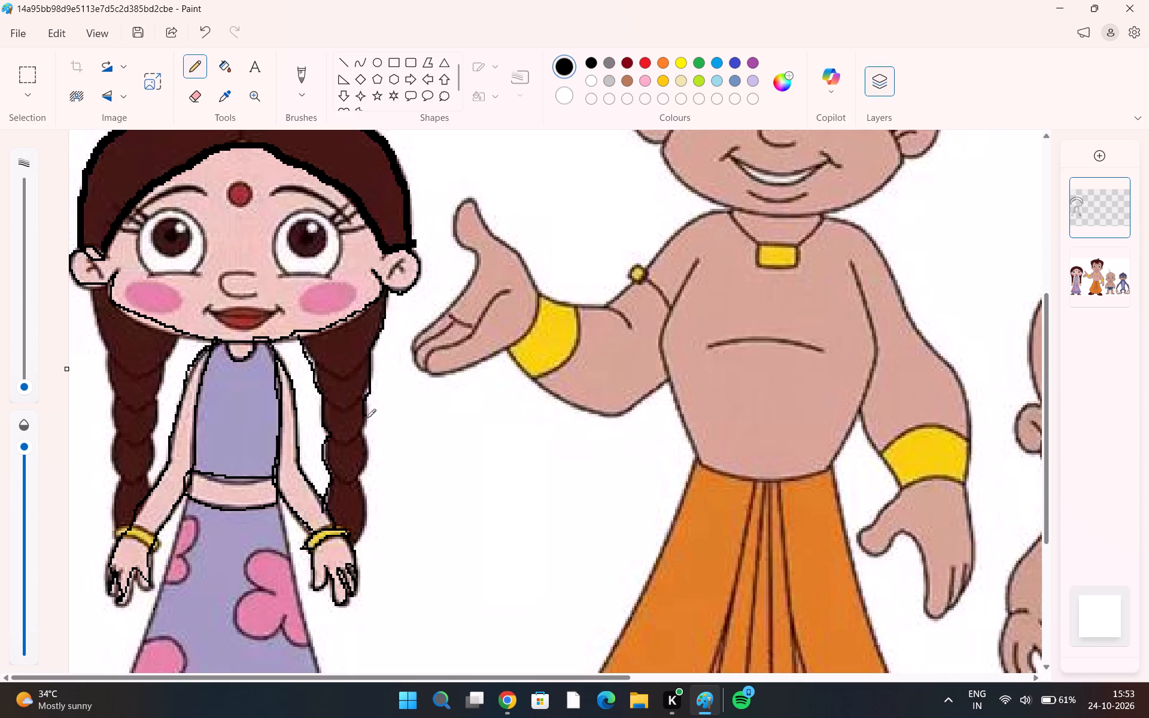
left_click_drag(367, 418, 366, 501)
left_click_drag(366, 501, 346, 552)
Hide and show the picture layer to check the traced body lines on their own.
left_click(1119, 255)
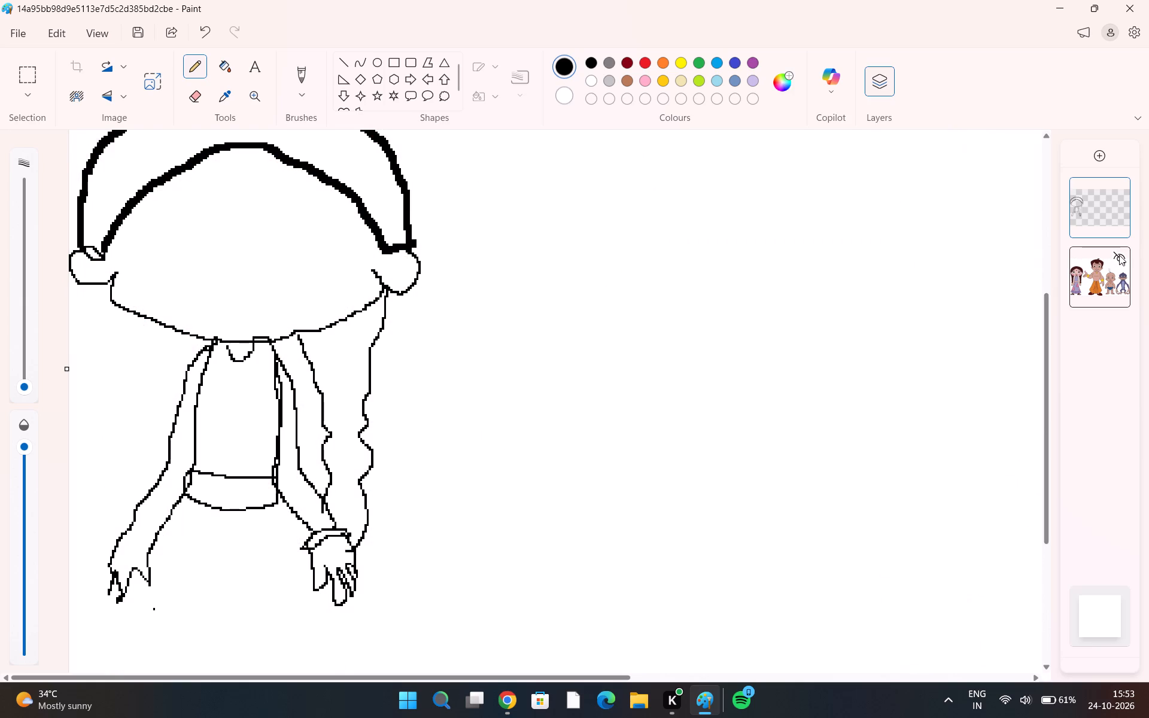
left_click(1119, 255)
Trace the side of the girl's skirt farther from the boy and the skirt's bottom hem in thin black.
scroll(262, 592, "down", 1)
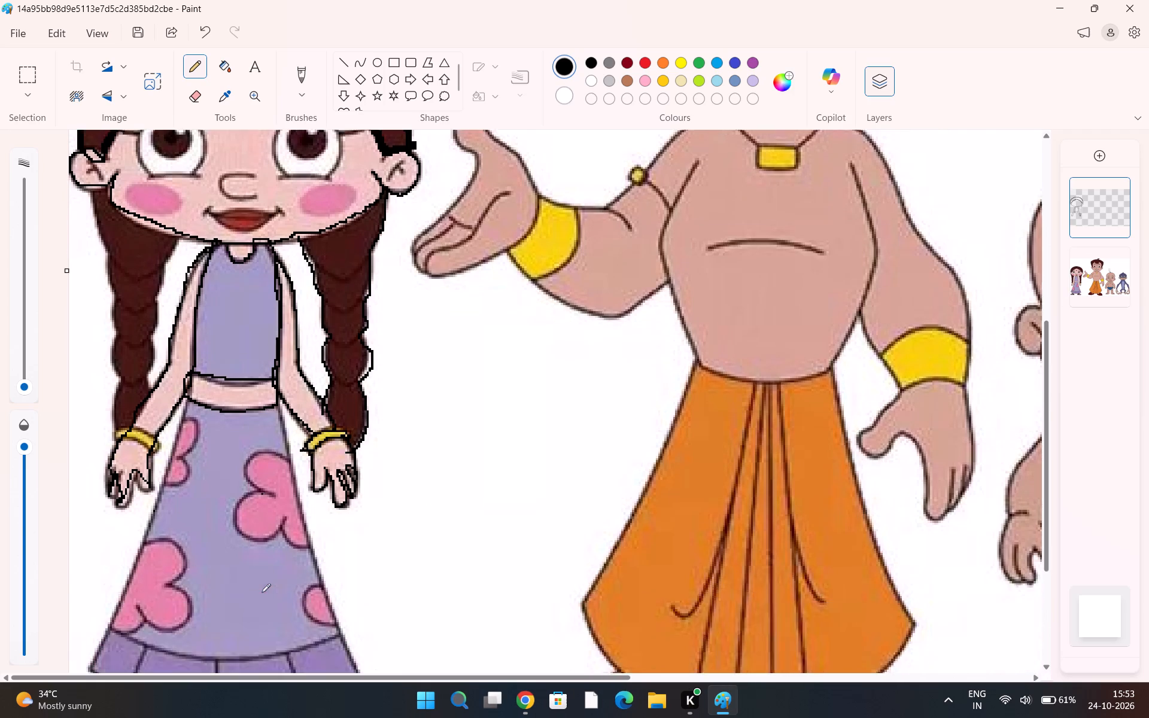
scroll(262, 592, "down", 1)
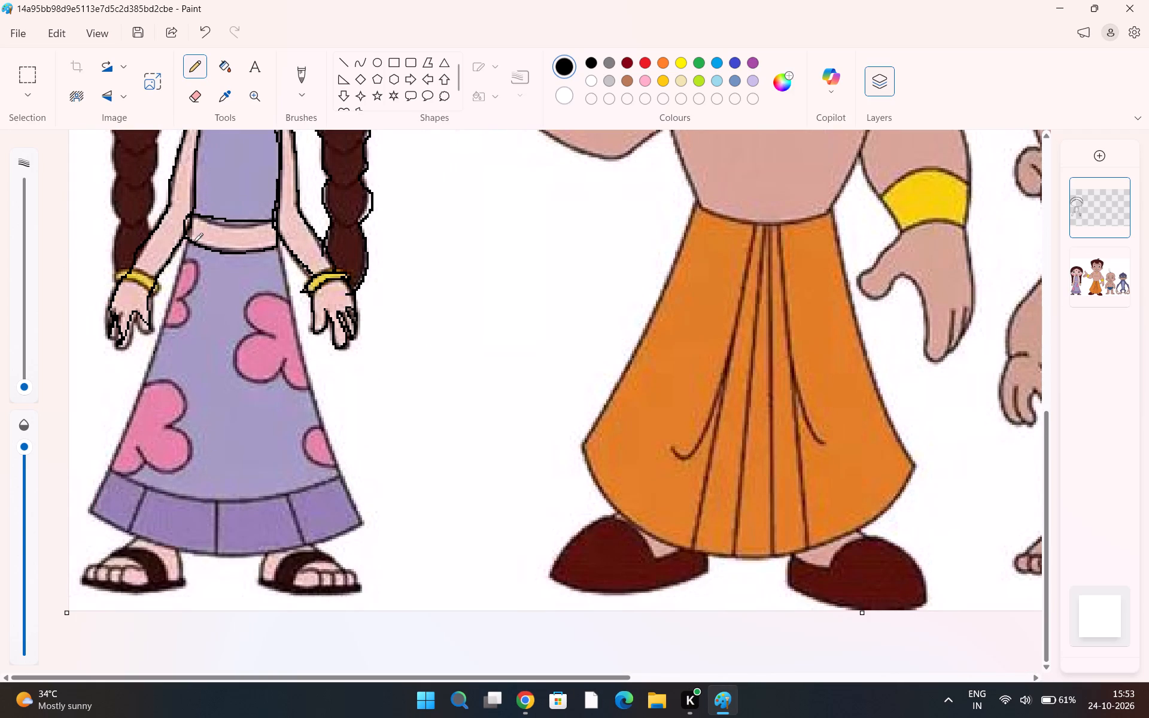
left_click_drag(187, 235, 171, 294)
left_click_drag(171, 294, 114, 454)
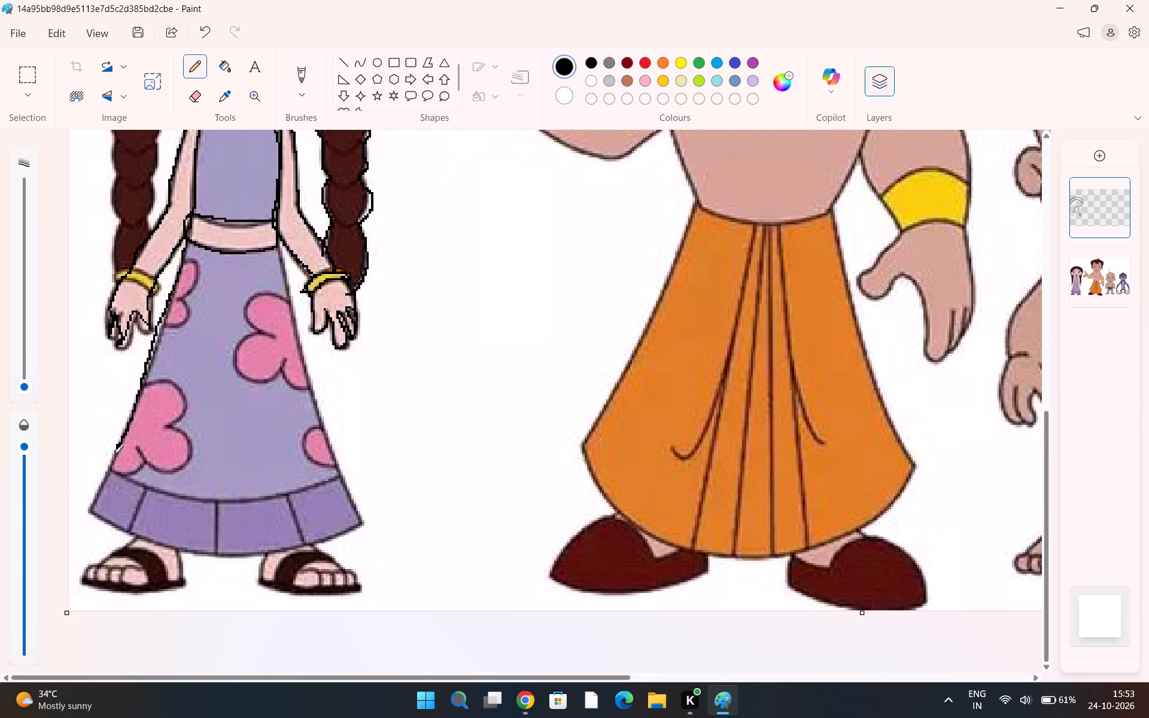
left_click_drag(114, 454, 90, 516)
left_click_drag(90, 516, 124, 537)
left_click_drag(124, 537, 336, 522)
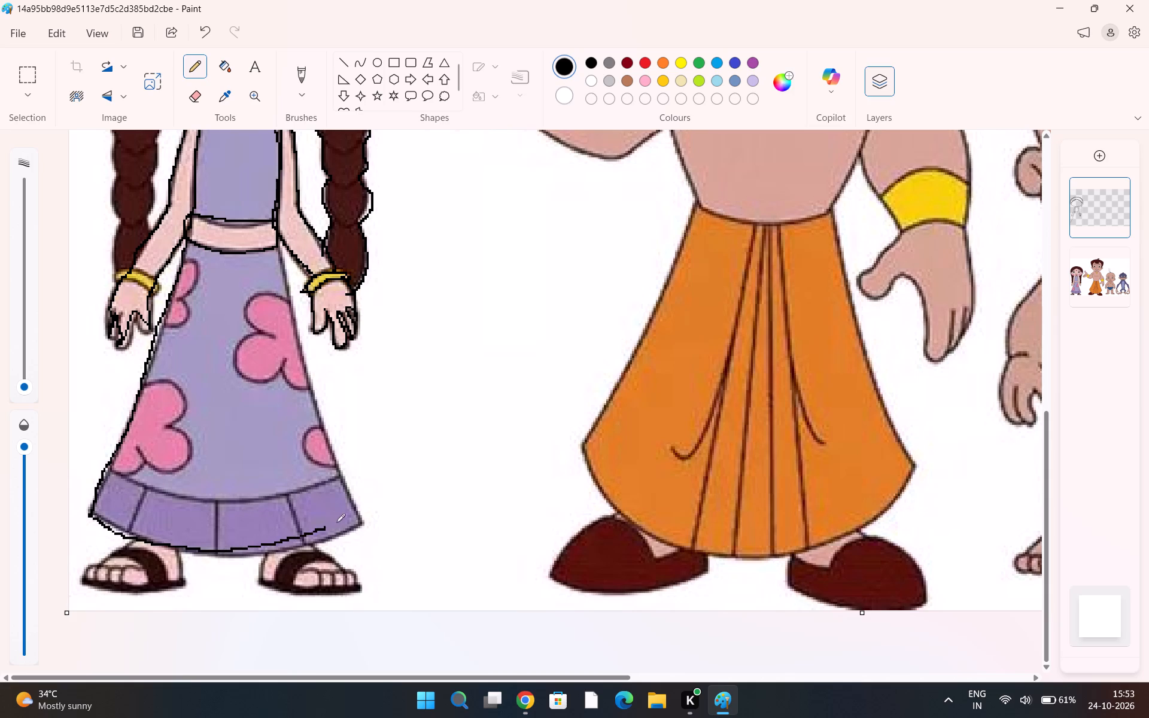
Trace the skirt's hem band: its end nearer the boy, its upper edge and the three divider lines across it.
left_click_drag(336, 522, 244, 503)
left_click_drag(244, 503, 103, 473)
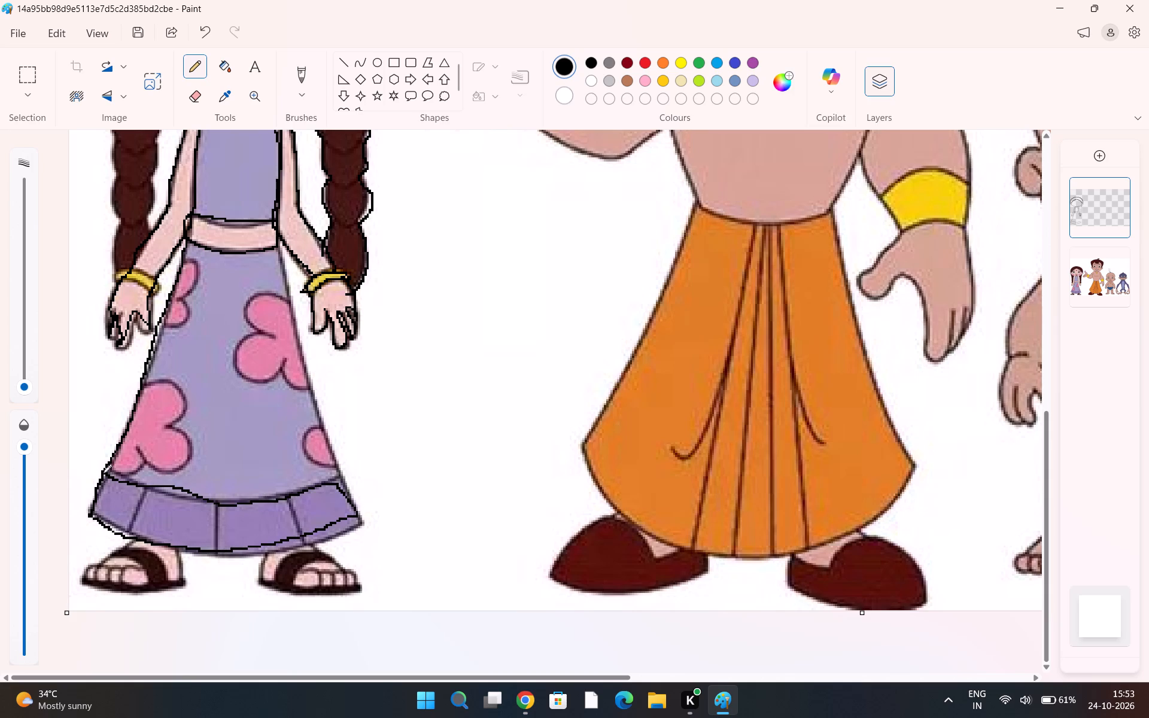
left_click_drag(146, 494, 127, 532)
left_click_drag(213, 504, 213, 525)
left_click_drag(213, 525, 215, 553)
left_click_drag(285, 496, 301, 538)
Trace the side of the girl's skirt nearer the boy, from the waist down past the hem.
left_click_drag(278, 227, 278, 229)
left_click_drag(278, 229, 301, 334)
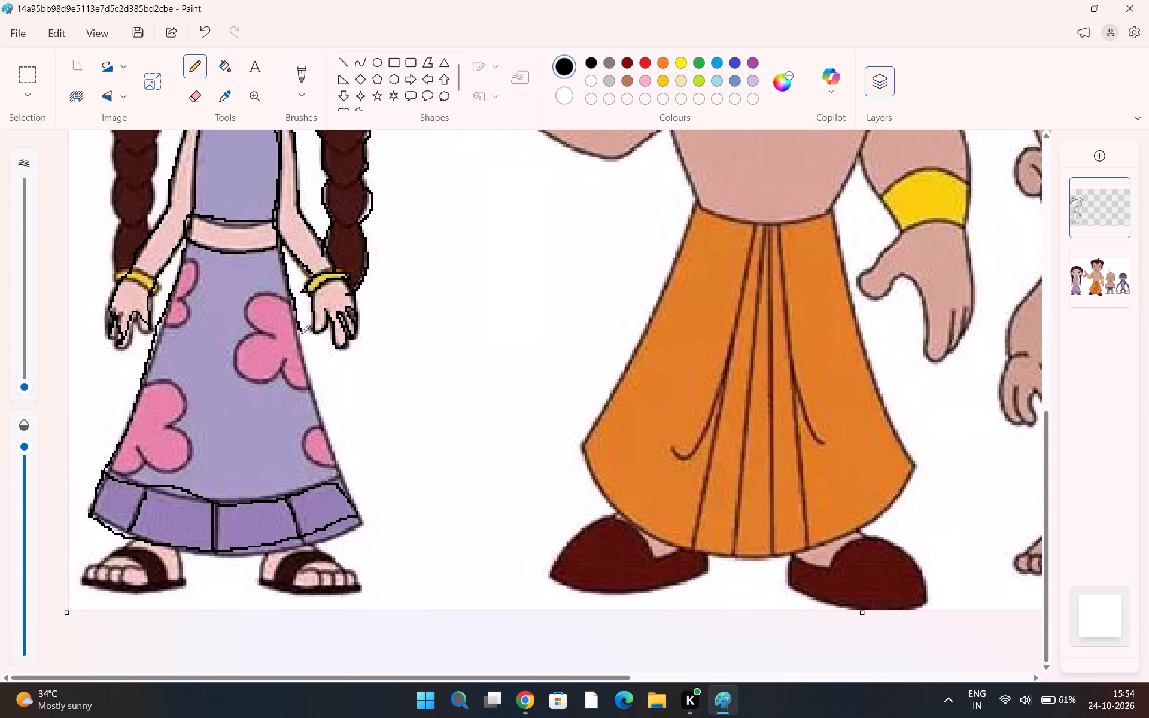
left_click_drag(301, 334, 347, 483)
left_click_drag(347, 483, 348, 579)
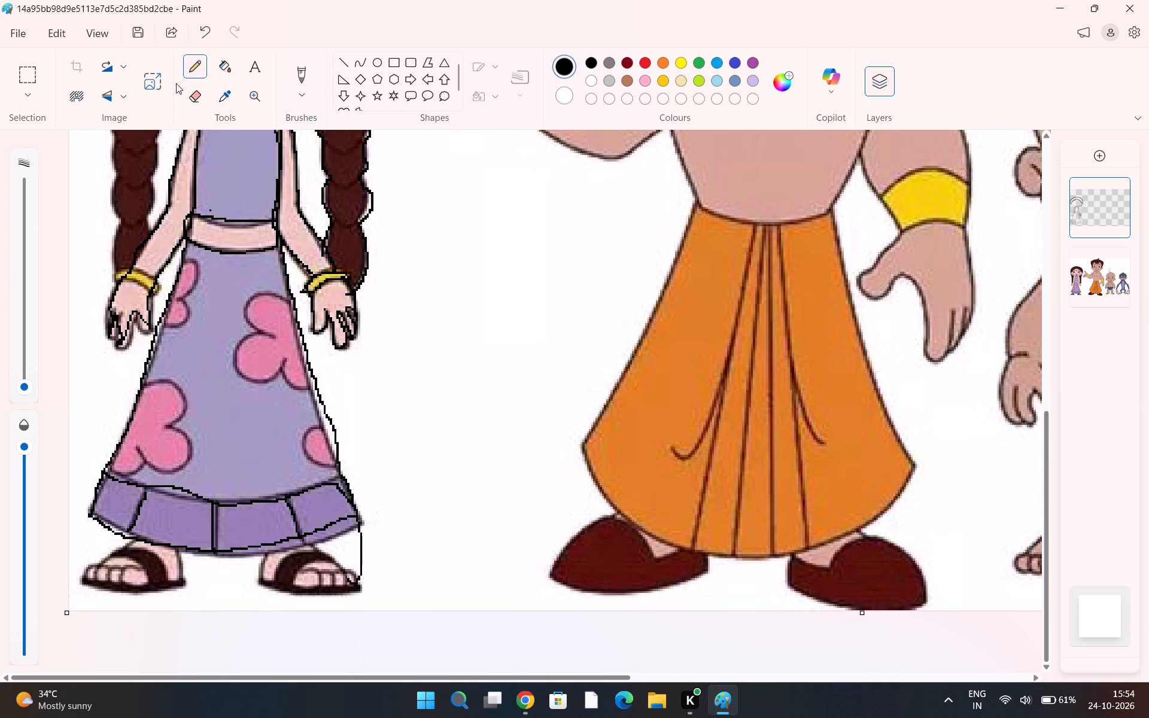
Erase the stray line running from the skirt's hem corner down to the sandal nearer the boy.
left_click(196, 98)
left_click_drag(381, 566, 377, 567)
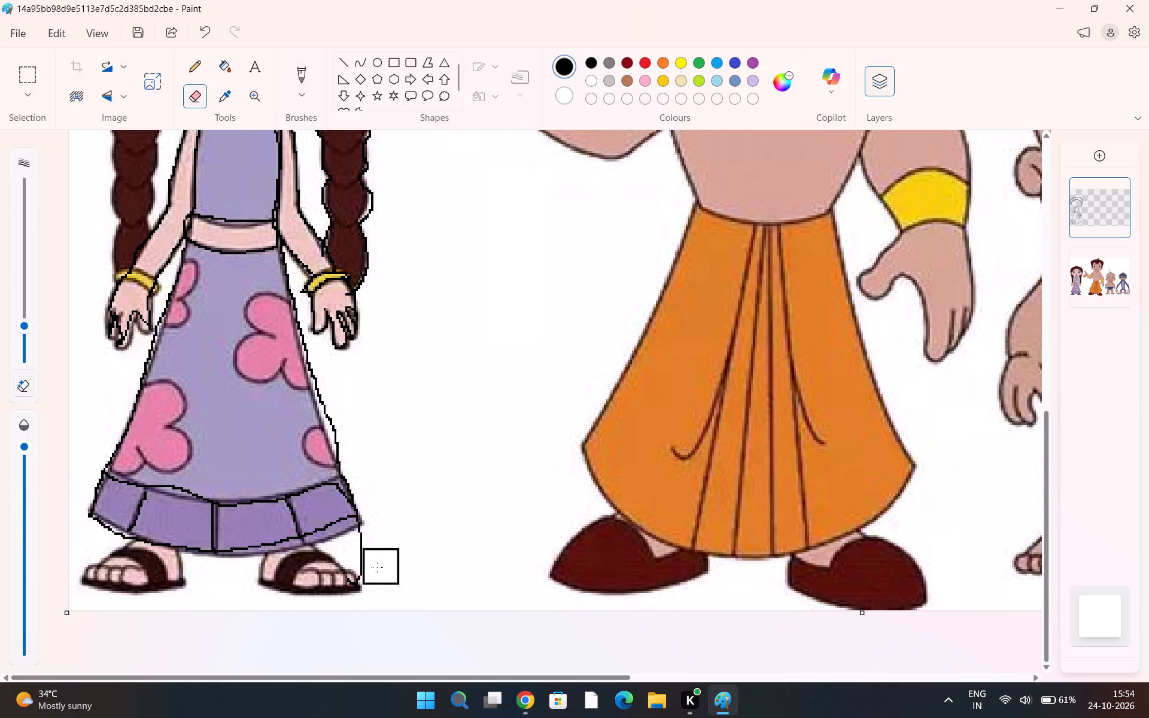
left_click_drag(377, 567, 377, 547)
Trace both edges of the girl's braid farther from the boy with the thin black pencil, from the ear to the bangle.
left_click(187, 65)
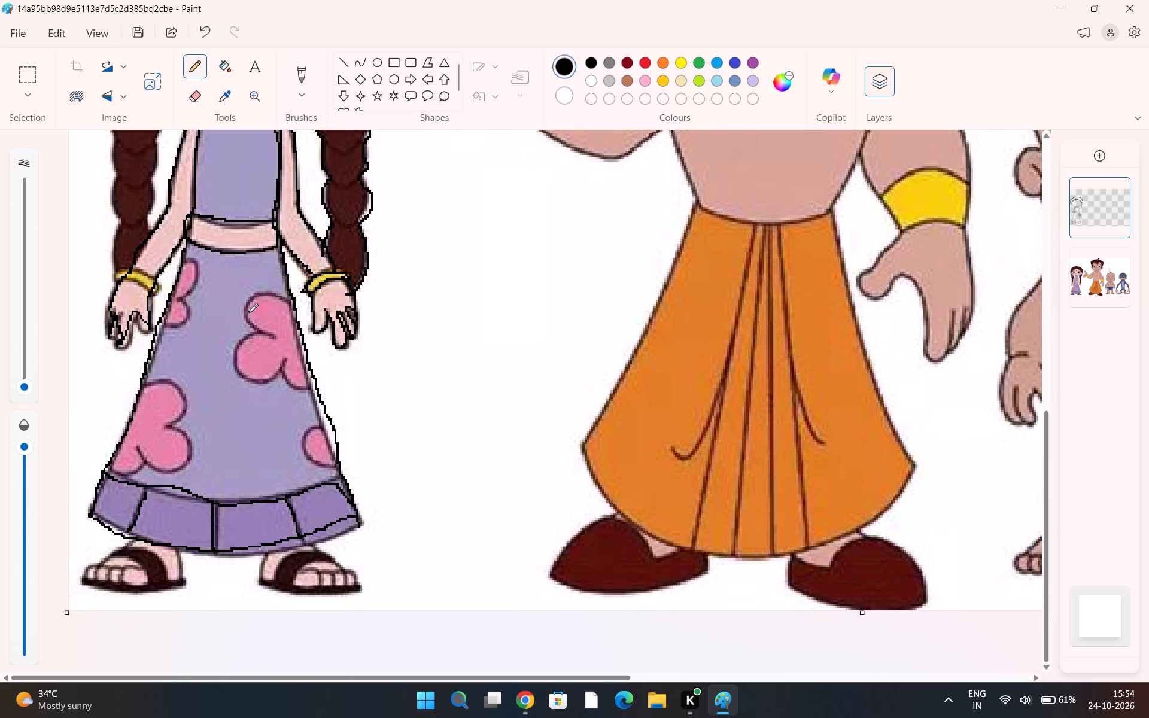
scroll(194, 266, "up", 1)
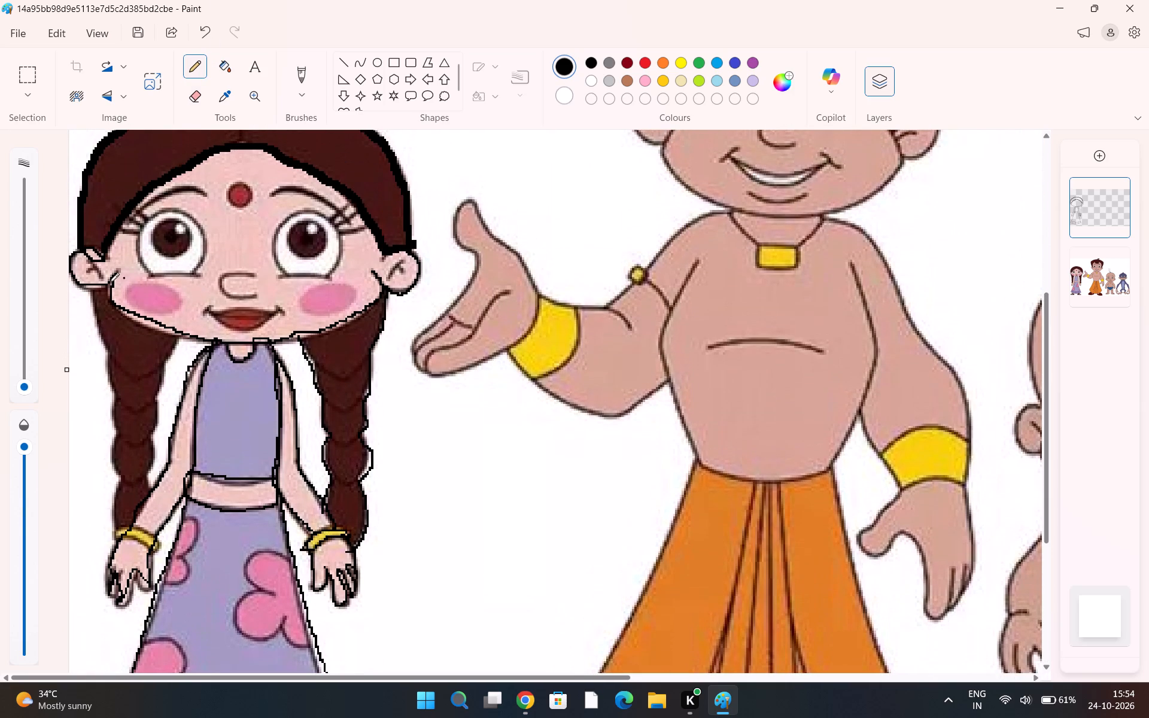
left_click_drag(94, 289, 116, 394)
left_click_drag(116, 394, 121, 478)
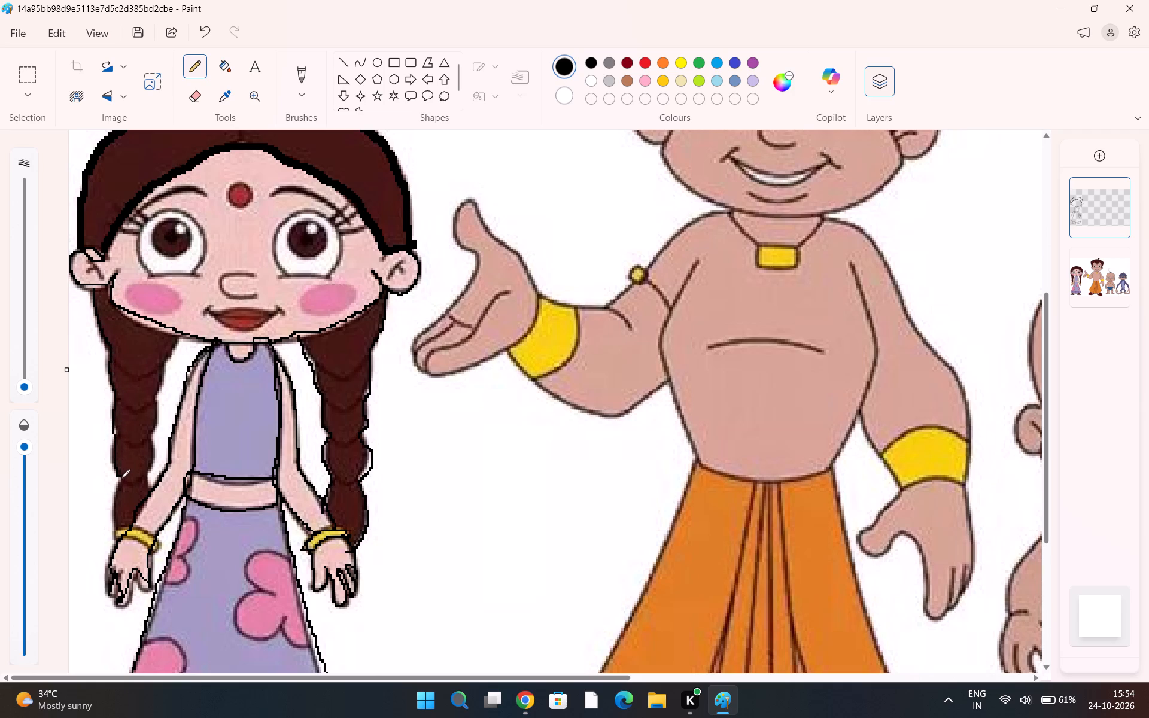
left_click_drag(121, 478, 115, 589)
scroll(135, 489, "down", 1)
left_click_drag(180, 340, 177, 345)
left_click_drag(177, 345, 154, 444)
scroll(163, 361, "up", 1)
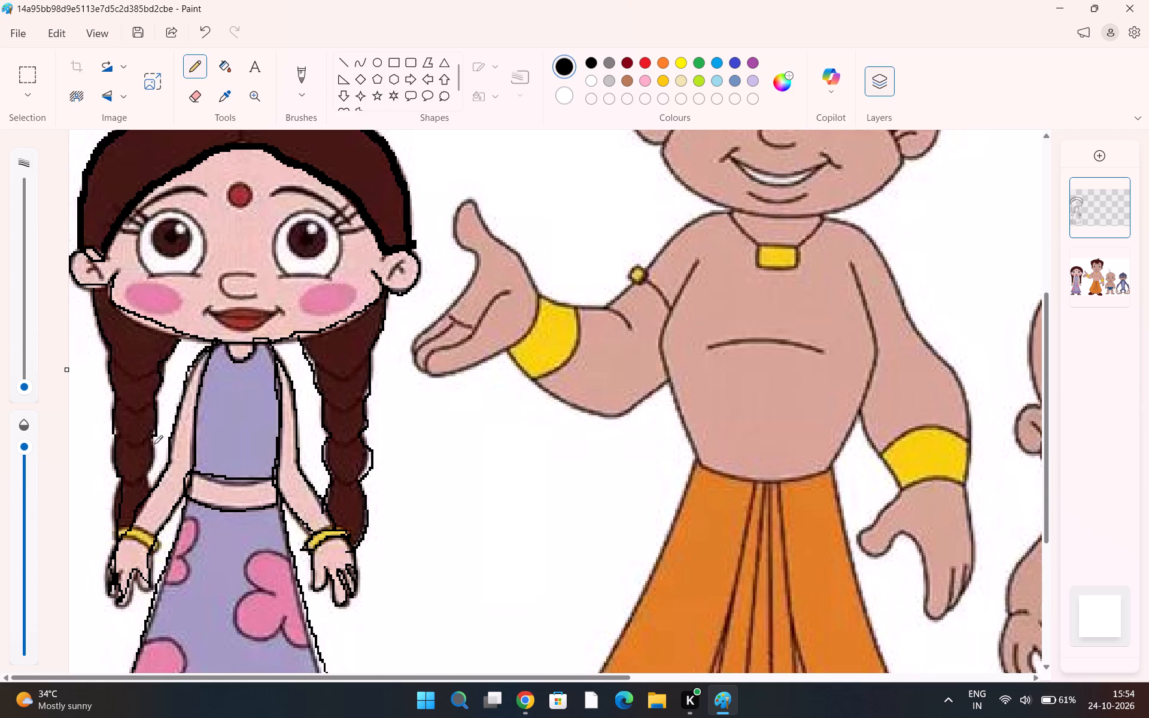
left_click_drag(154, 444, 151, 487)
scroll(154, 444, "up", 1)
left_click(151, 487)
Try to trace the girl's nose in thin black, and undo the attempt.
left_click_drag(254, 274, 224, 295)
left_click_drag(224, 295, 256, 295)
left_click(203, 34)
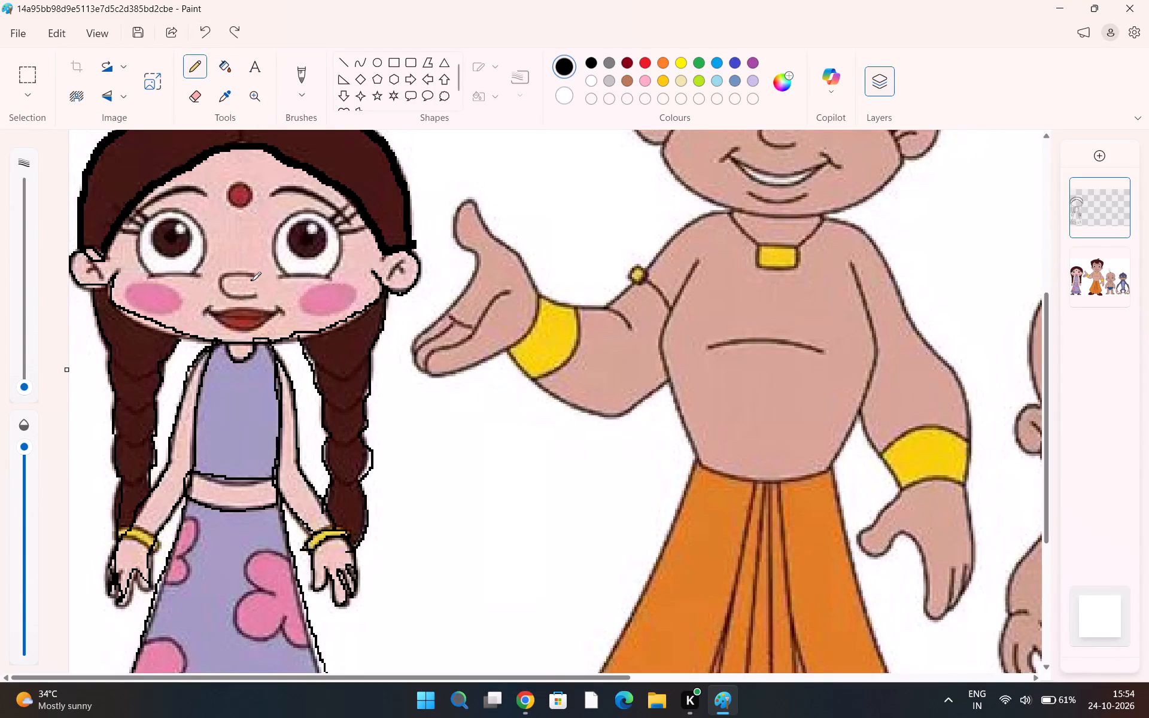
Trace the girl's nose as one open curve in thin black.
left_click_drag(252, 281, 247, 297)
left_click_drag(247, 297, 259, 297)
Trace the outline of the girl's eye farther from the boy in thin black, including its flat lower edge.
left_click_drag(147, 276, 190, 277)
left_click_drag(190, 277, 194, 277)
scroll(189, 245, "up", 3, "ctrl")
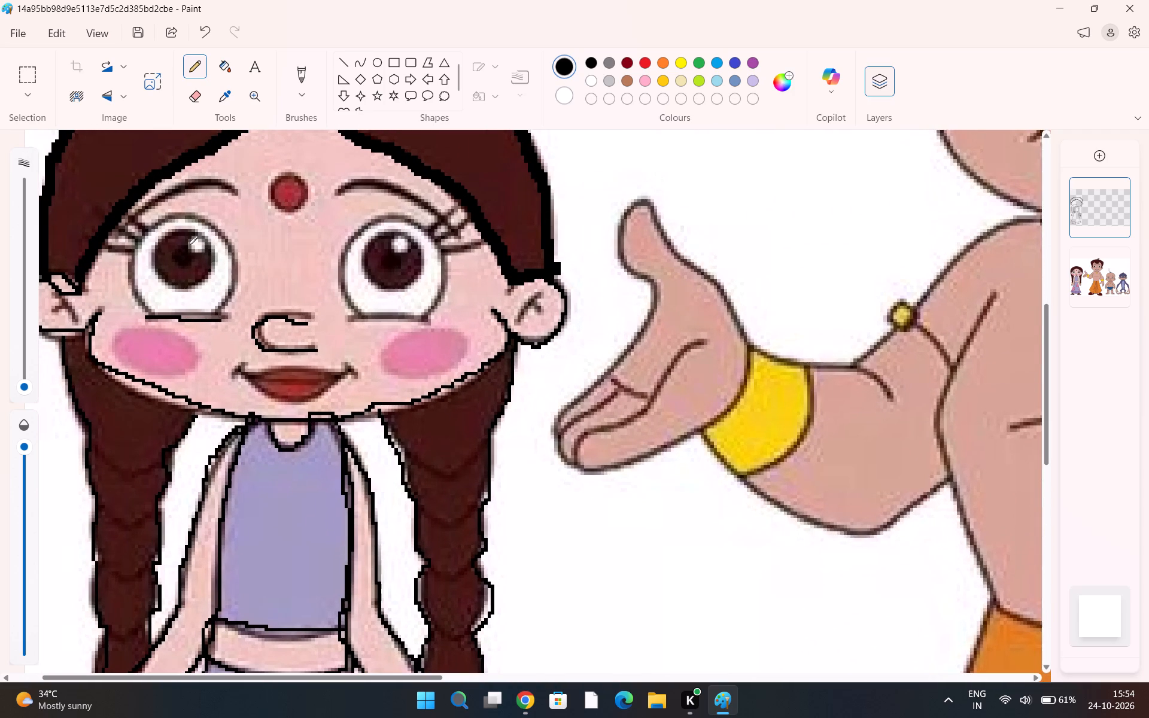
left_click_drag(221, 312, 197, 218)
left_click_drag(197, 218, 141, 306)
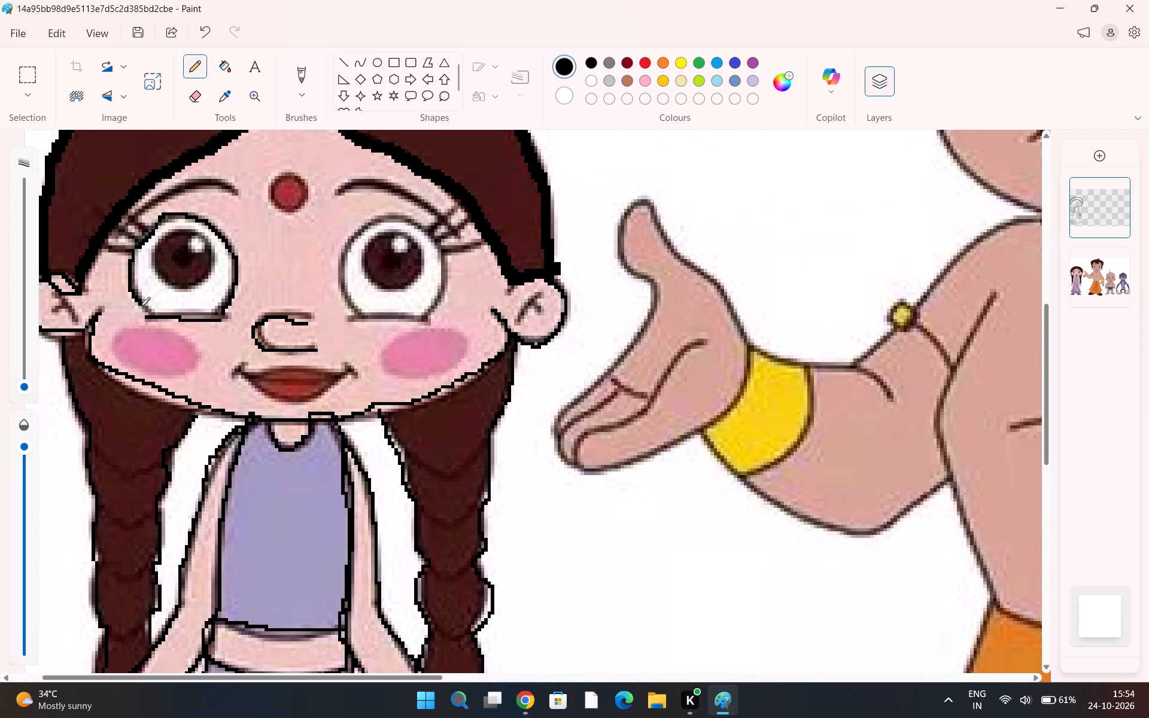
left_click_drag(141, 306, 159, 318)
left_click_drag(159, 318, 130, 256)
left_click_drag(130, 256, 130, 250)
Trace the lashes and eyebrow of the girl's eye farther from the boy in thin black.
left_click_drag(138, 242, 129, 214)
left_click_drag(129, 214, 135, 251)
left_click_drag(135, 251, 153, 225)
left_click_drag(118, 220, 125, 220)
left_click_drag(125, 220, 158, 203)
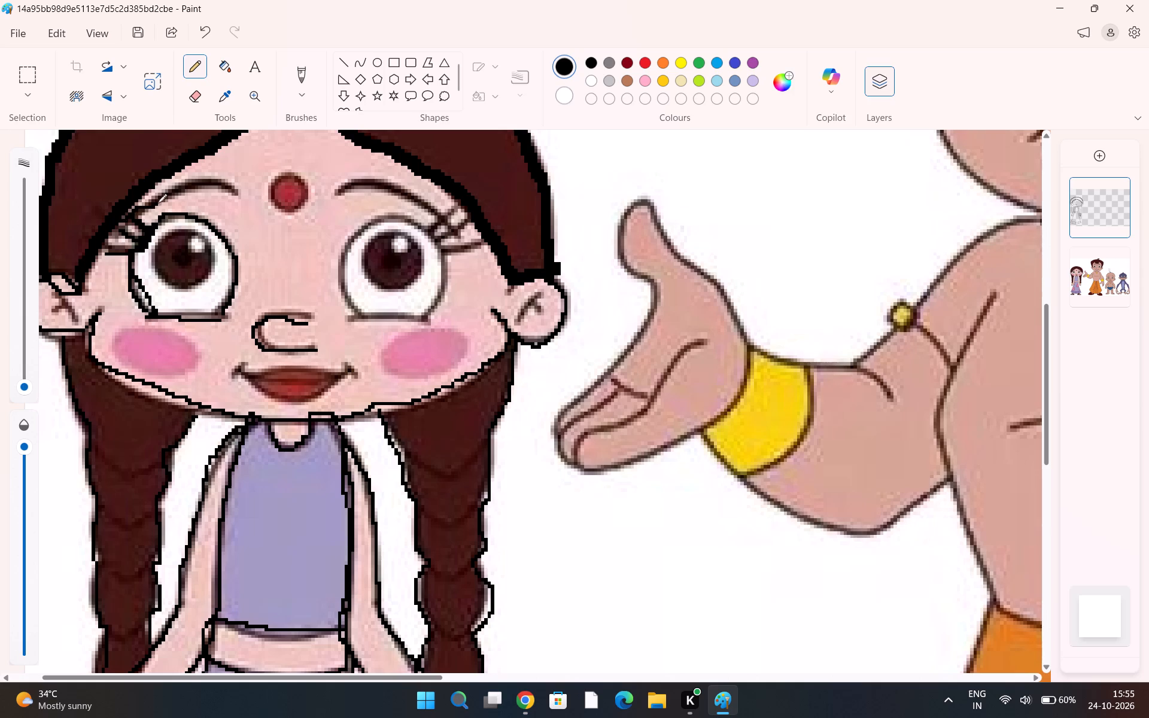
left_click_drag(158, 203, 233, 184)
Trace the dark iris inside the girl's eye farther from the boy as a closed circle.
left_click(171, 238)
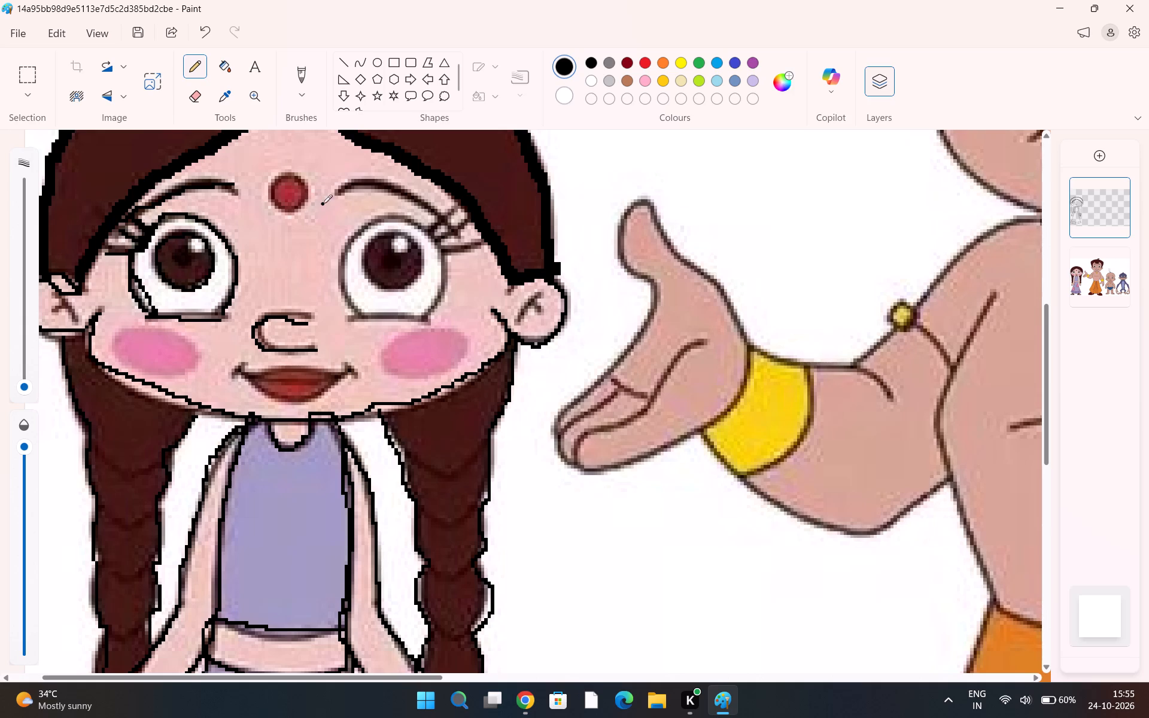
Trace around the red dot on the girl's forehead in thin black.
left_click_drag(310, 188, 268, 196)
left_click_drag(268, 196, 297, 181)
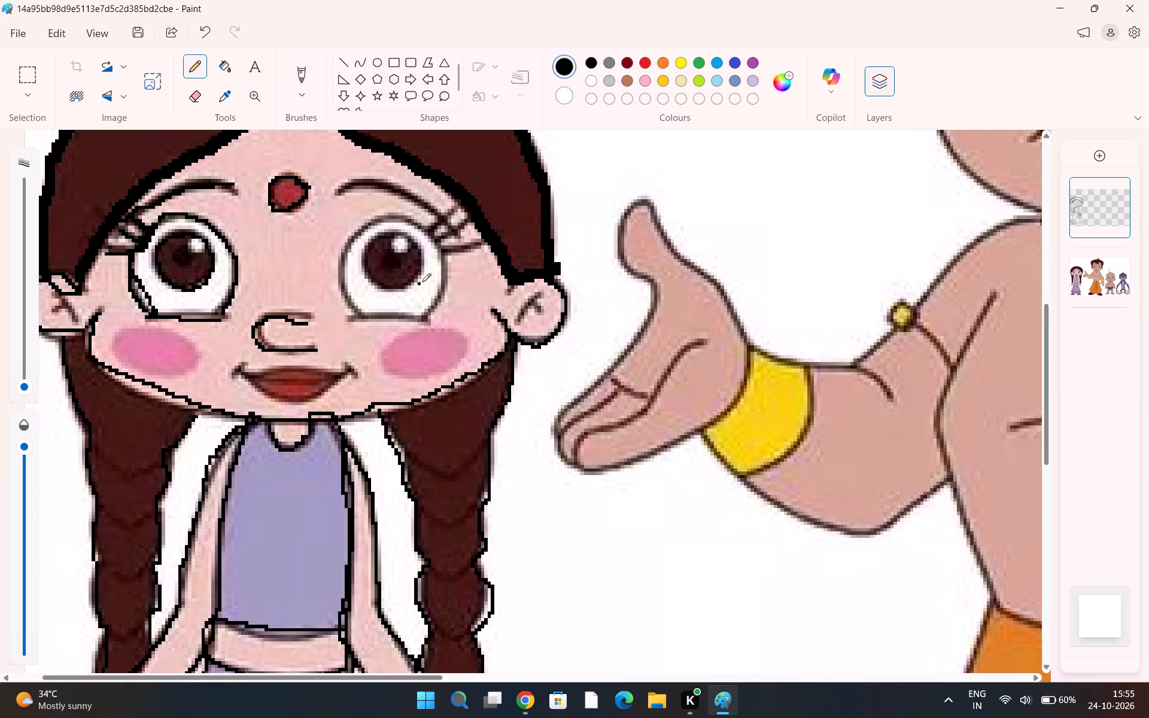
Trace the closed outline of the girl's eye nearer the boy in thin black.
left_click(401, 220)
left_click_drag(397, 220, 385, 223)
left_click_drag(385, 223, 358, 312)
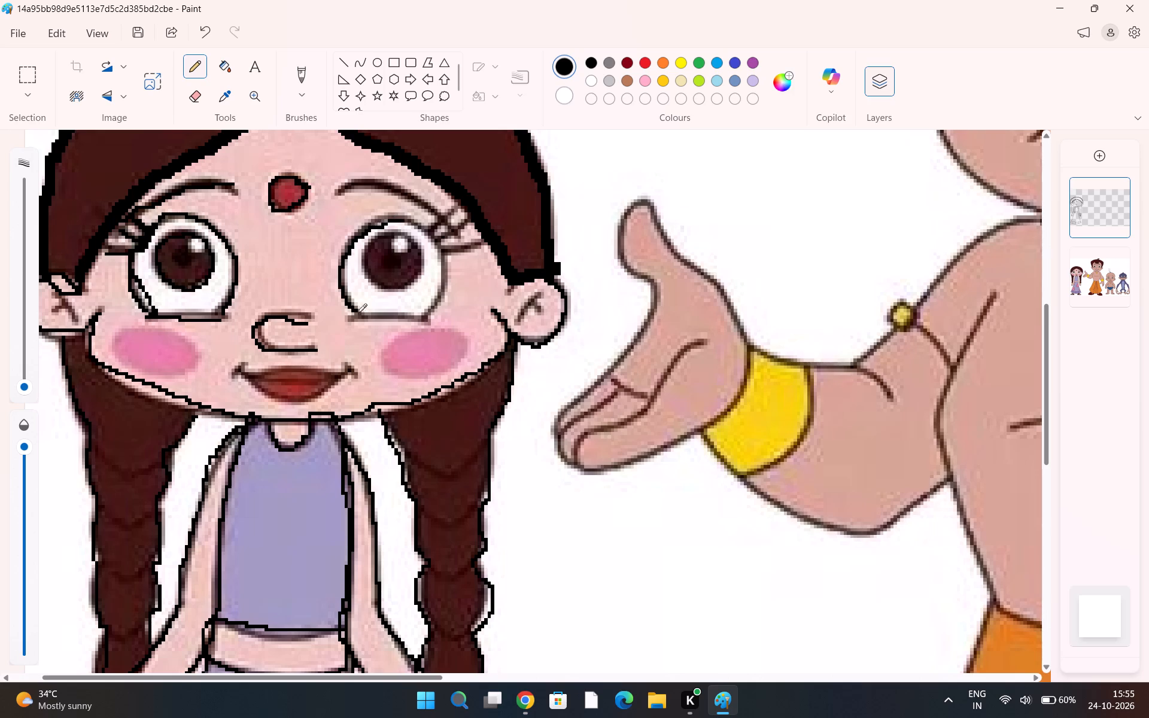
left_click_drag(358, 312, 443, 253)
left_click_drag(443, 253, 355, 235)
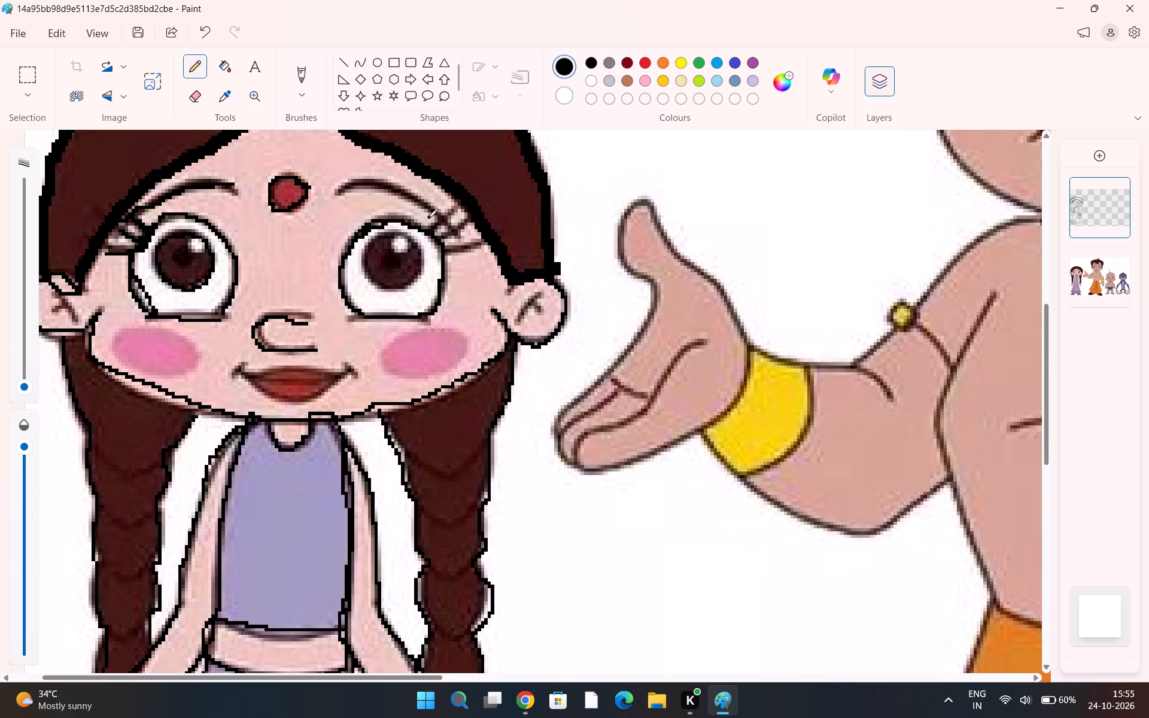
Trace the lashes and eyebrow of the girl's eye nearer the boy in thin black.
left_click_drag(430, 232, 445, 220)
left_click_drag(445, 220, 442, 233)
left_click_drag(442, 233, 474, 241)
left_click_drag(338, 193, 425, 197)
left_click_drag(425, 197, 355, 182)
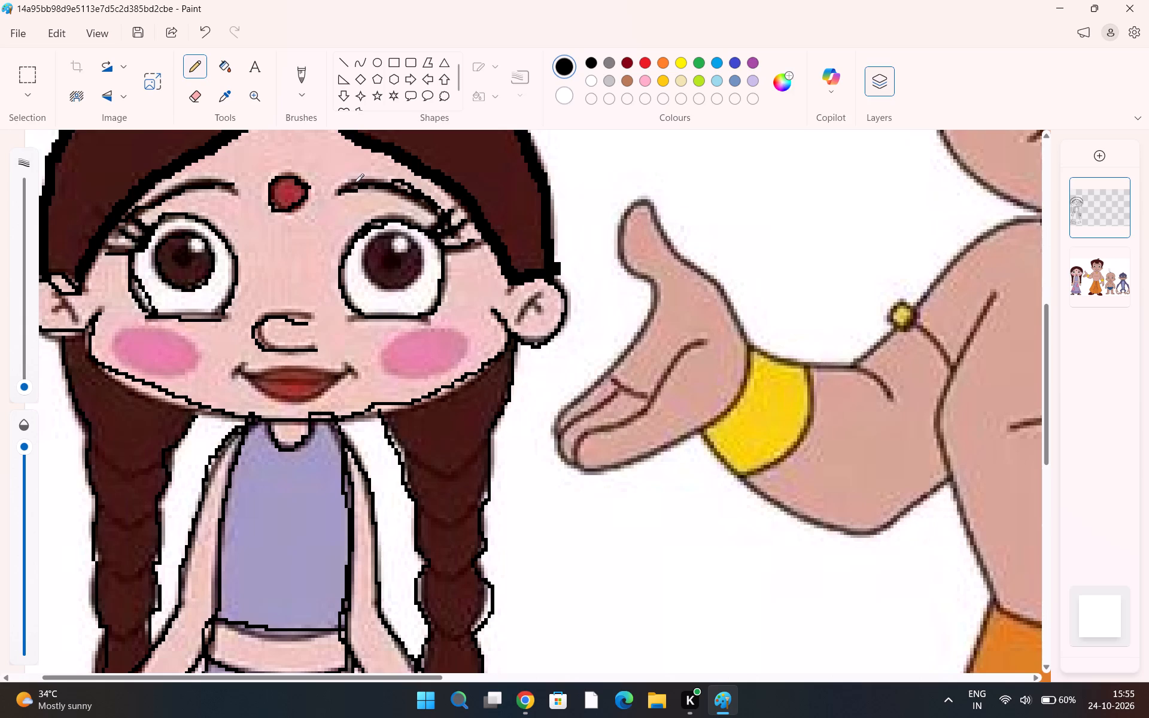
left_click_drag(355, 182, 346, 182)
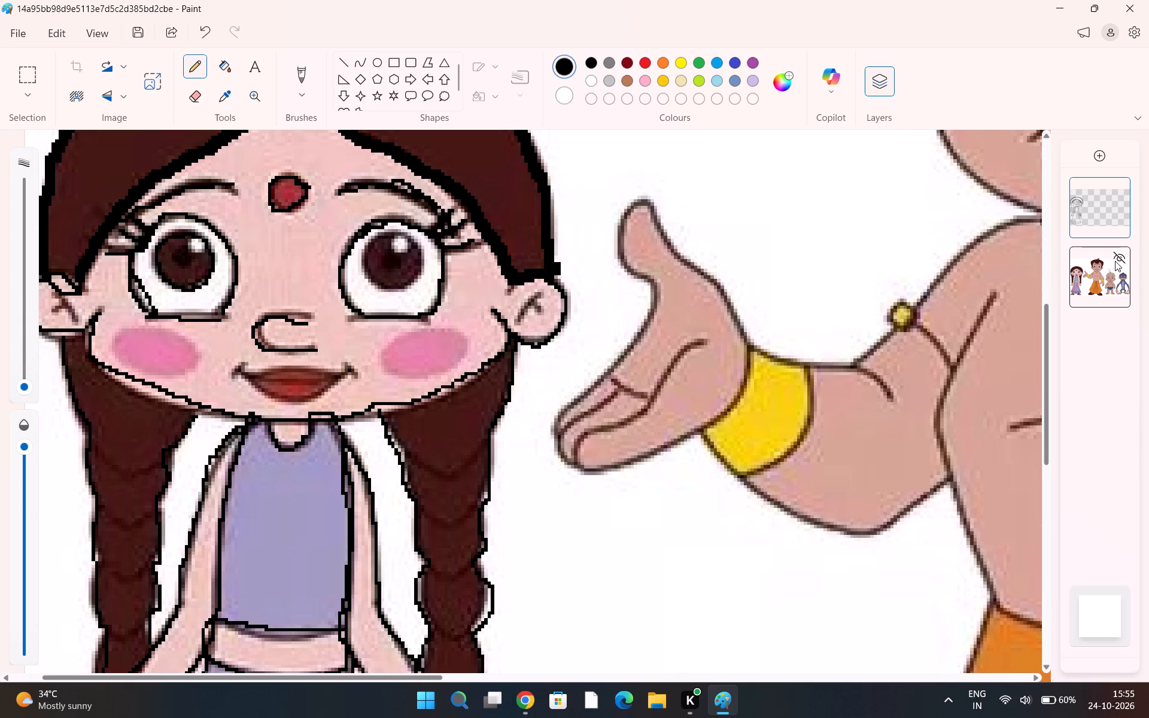
Hide the picture layer to examine the traced lines alone, and show it again.
left_click(1121, 256)
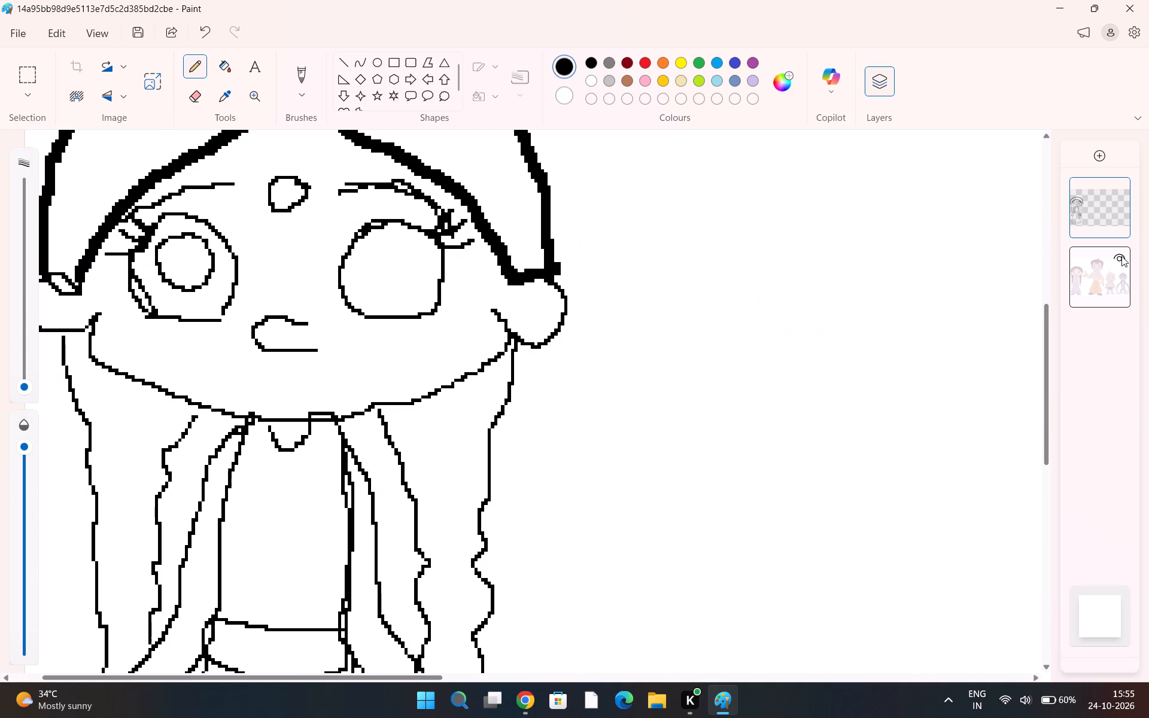
left_click(1121, 256)
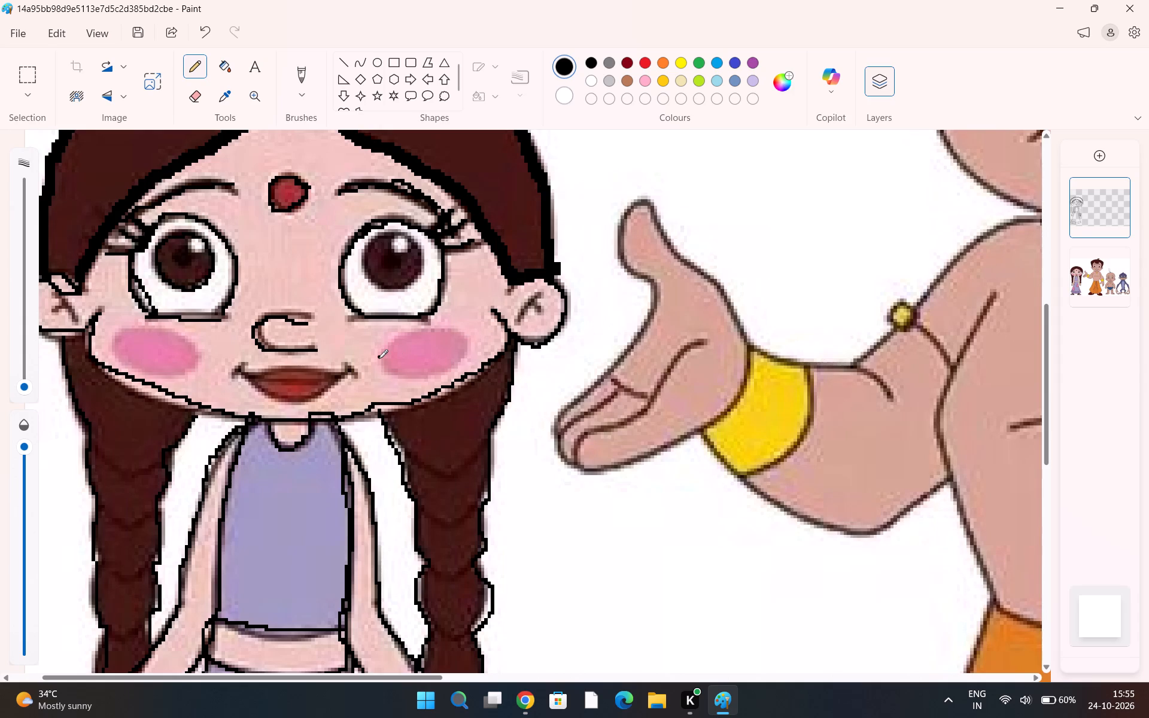
Trace closed outlines around both pink blush patches on the girl's cheeks in thin black.
left_click_drag(379, 358, 470, 349)
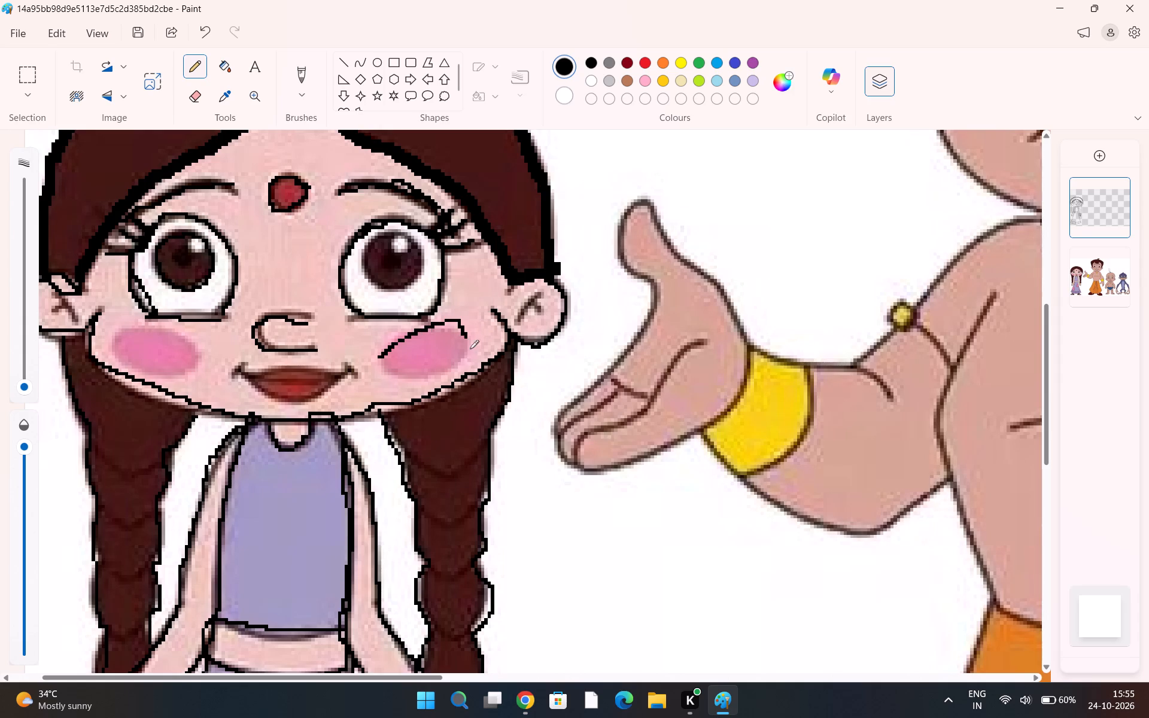
left_click_drag(470, 349, 391, 346)
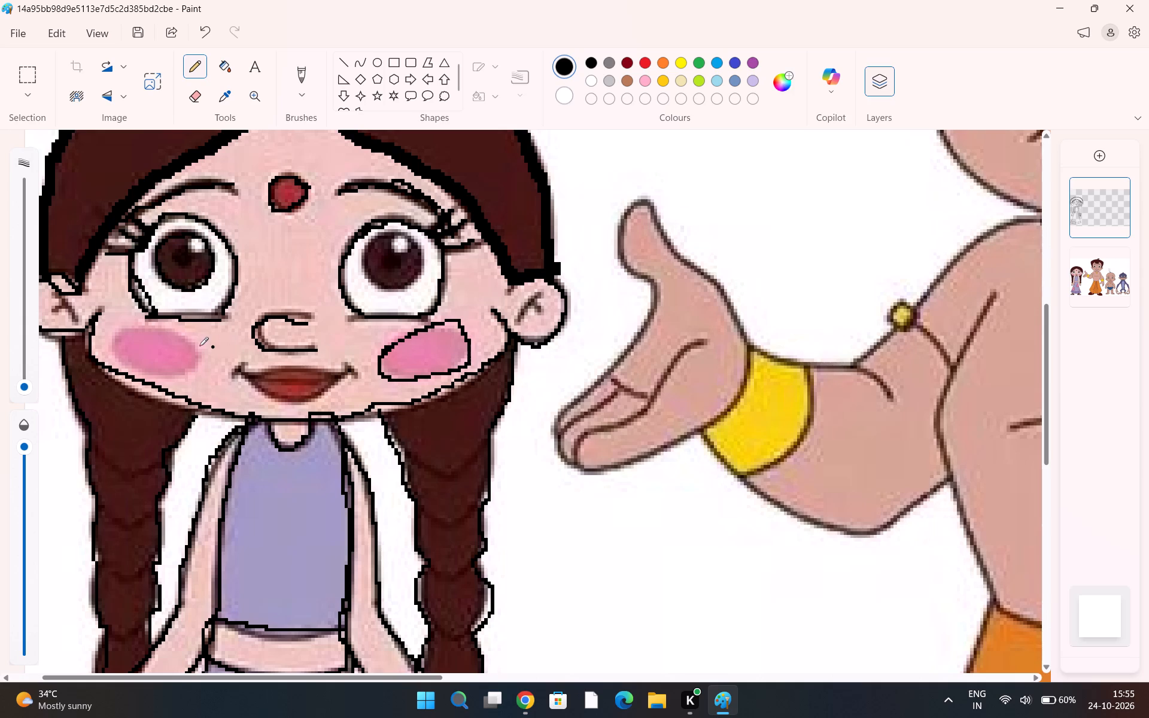
left_click_drag(189, 346, 114, 345)
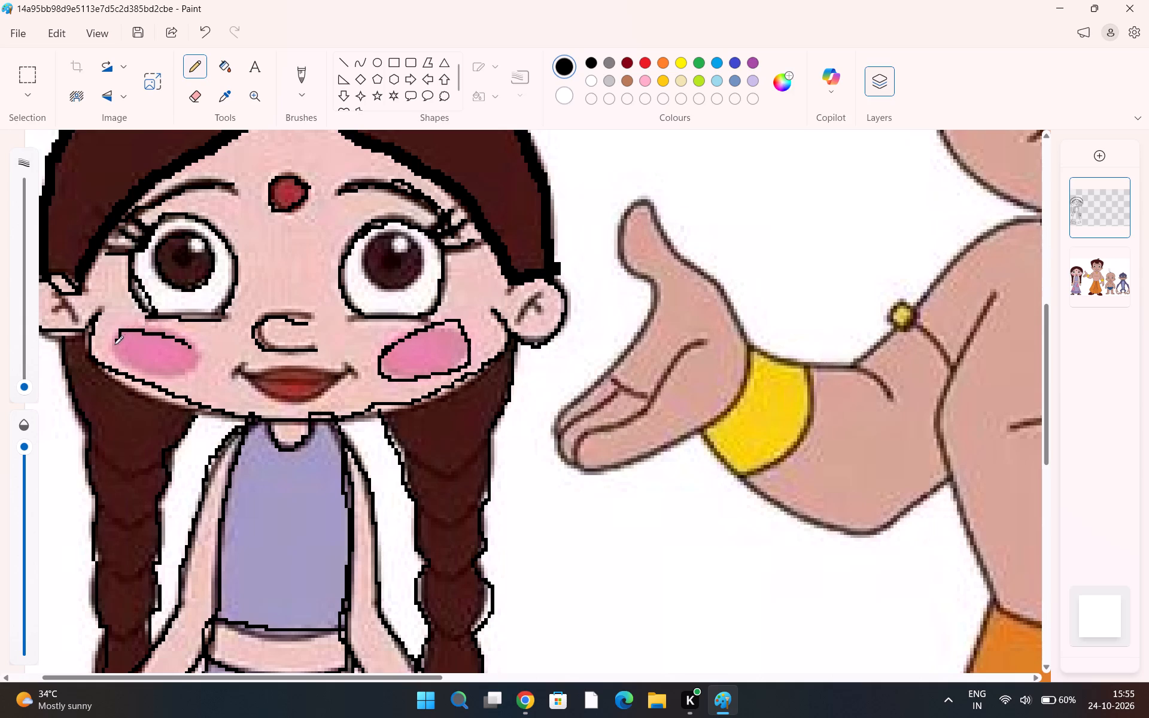
left_click_drag(114, 345, 184, 337)
Trace the pink flower just above the skirt's hem band, on the side farther from the boy, in thin black.
scroll(293, 466, "down", 2)
scroll(293, 466, "up", 5)
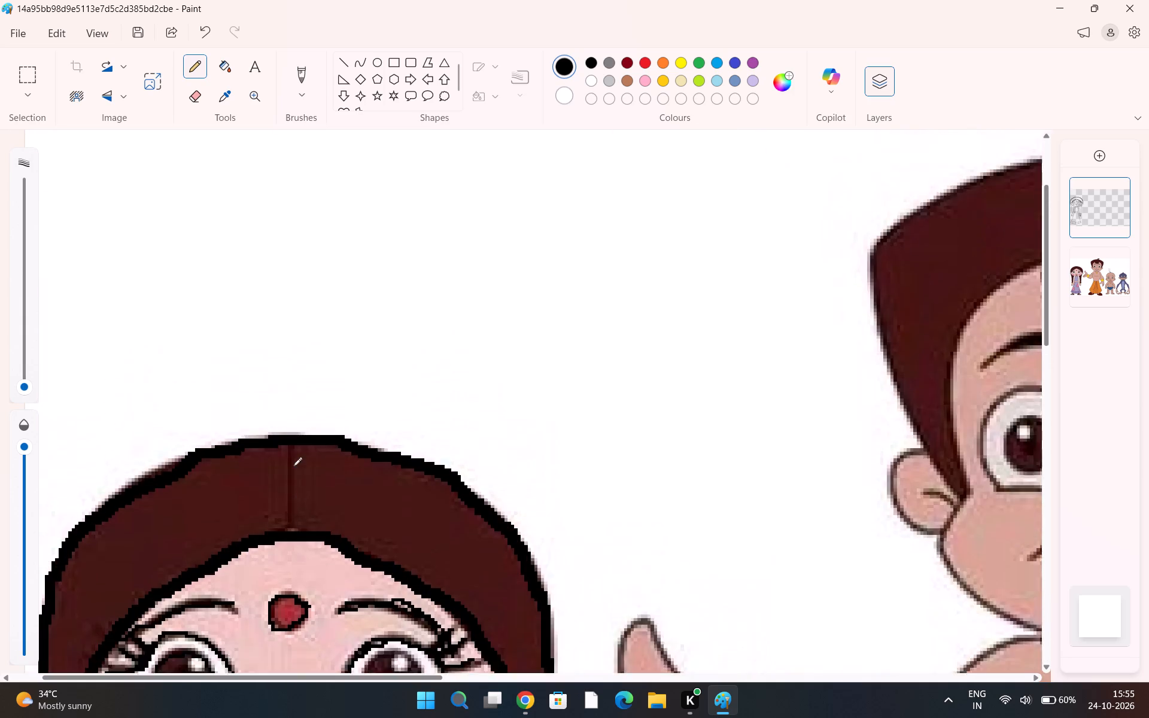
scroll(293, 466, "down", 4)
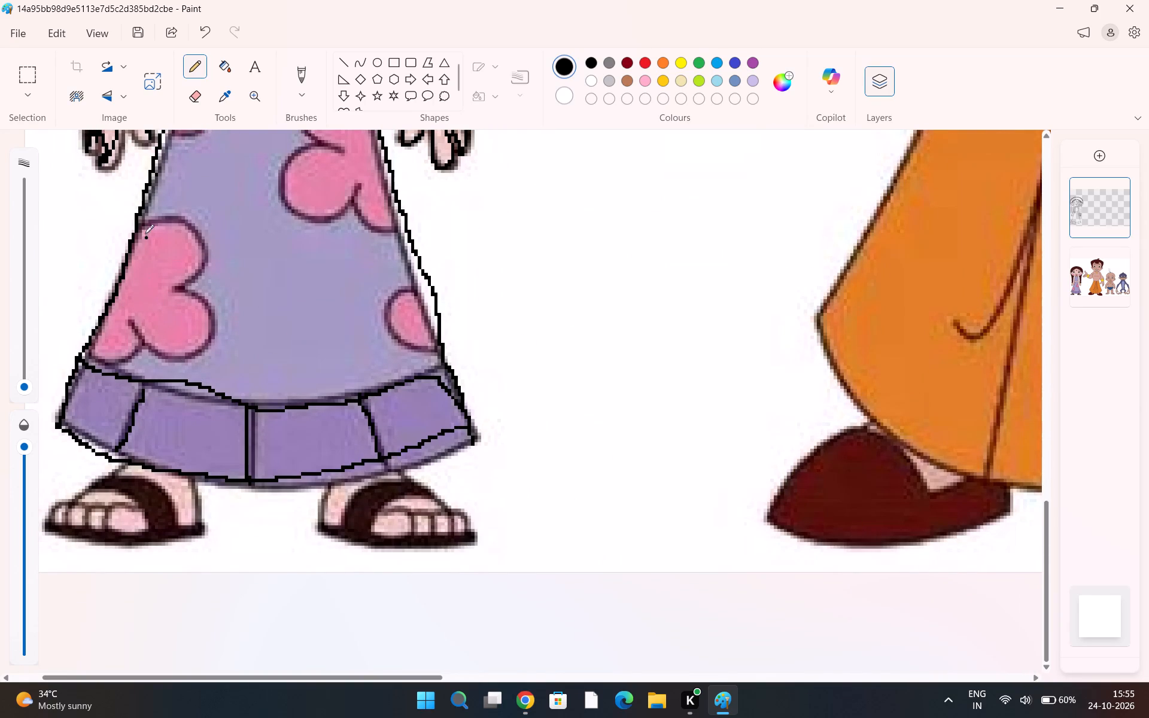
left_click_drag(144, 224, 183, 282)
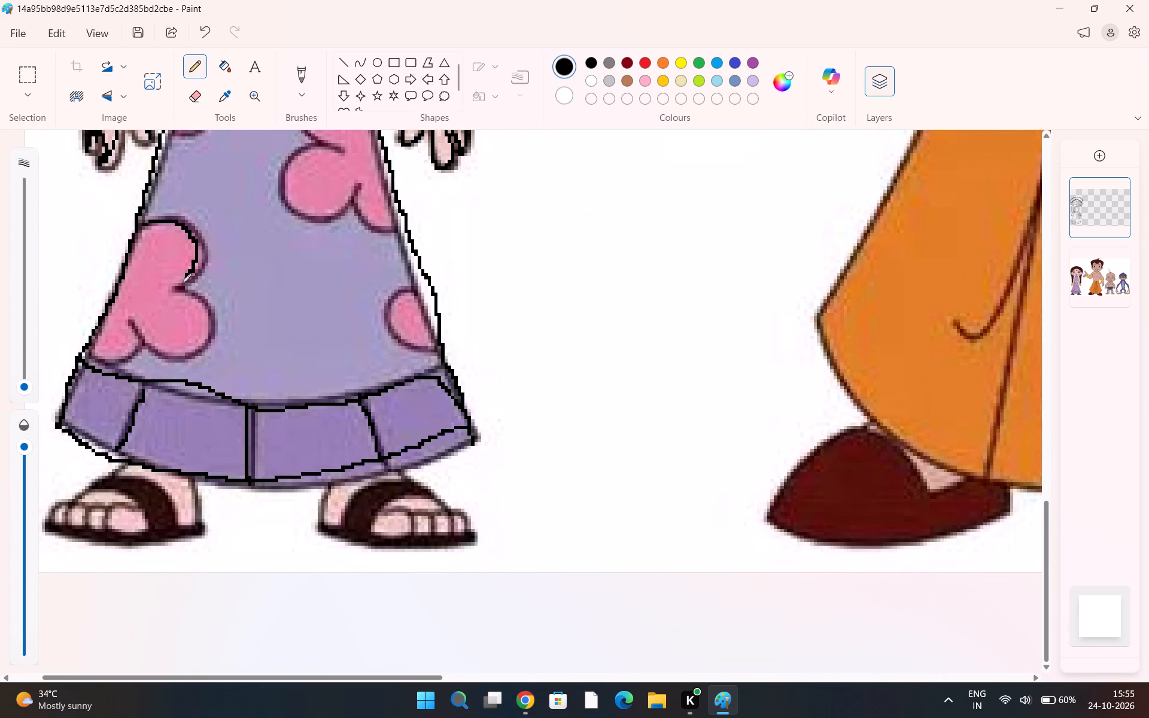
left_click_drag(183, 282, 151, 338)
left_click_drag(151, 338, 90, 361)
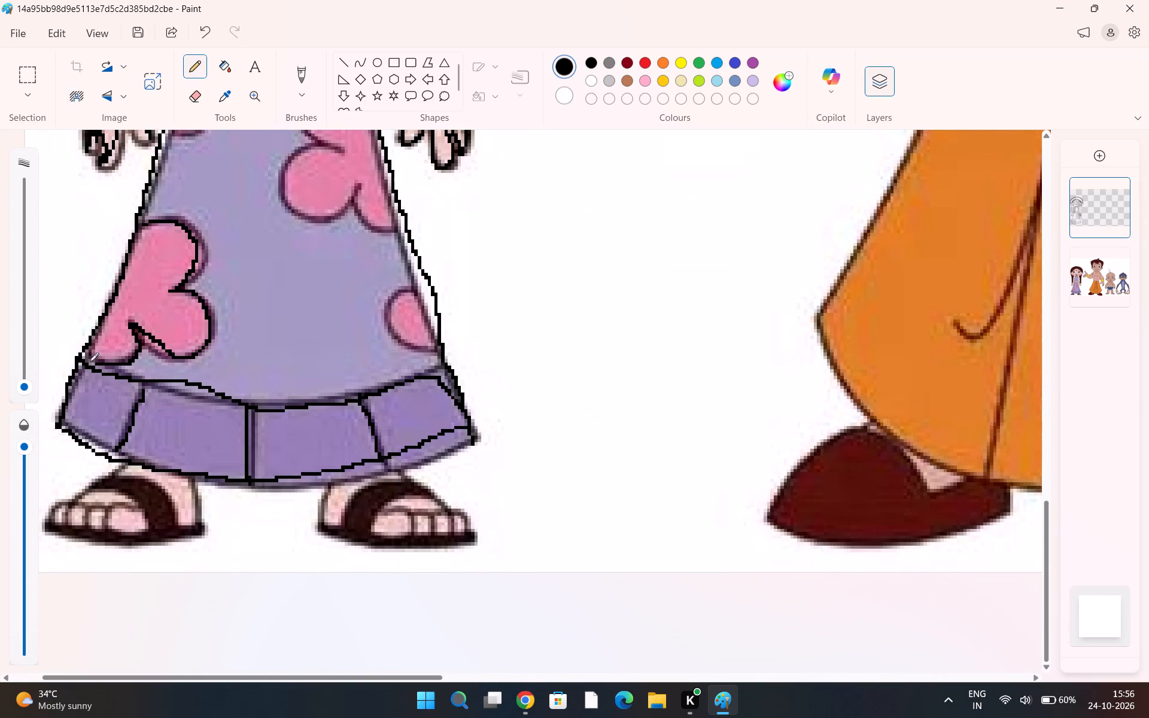
left_click_drag(90, 361, 77, 355)
Trace the large and the small pink flowers on the skirt's side nearer the boy in thin black.
left_click_drag(328, 150, 345, 195)
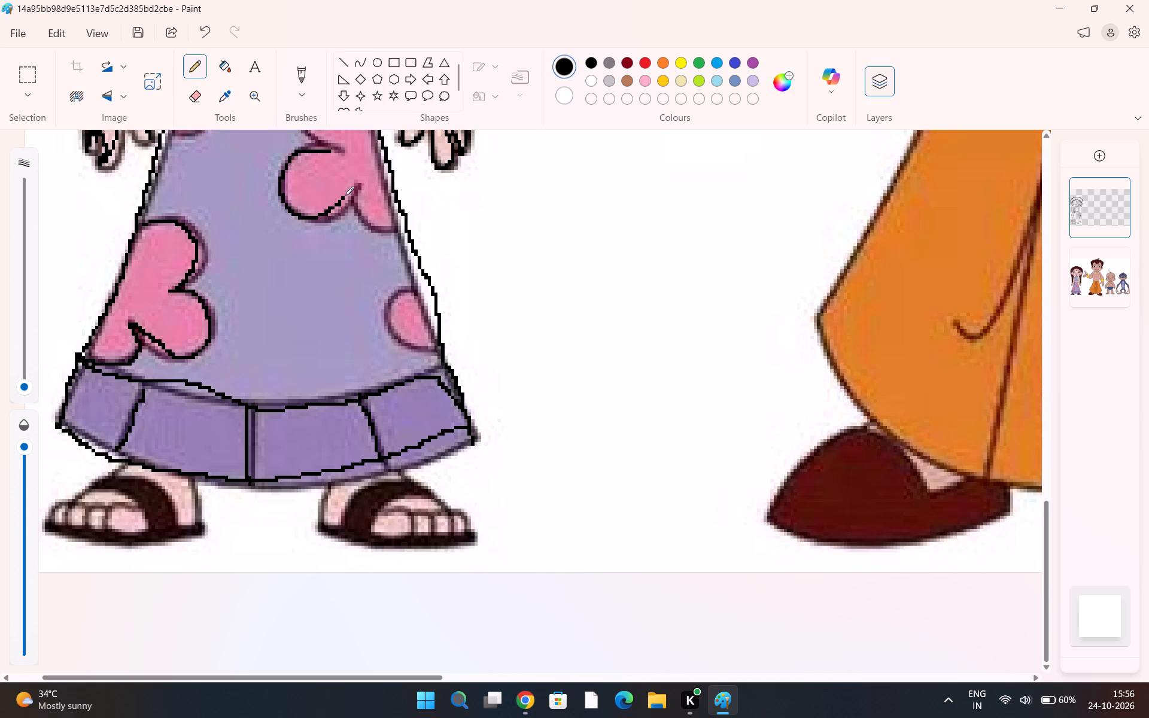
left_click_drag(345, 195, 397, 226)
left_click_drag(414, 291, 426, 354)
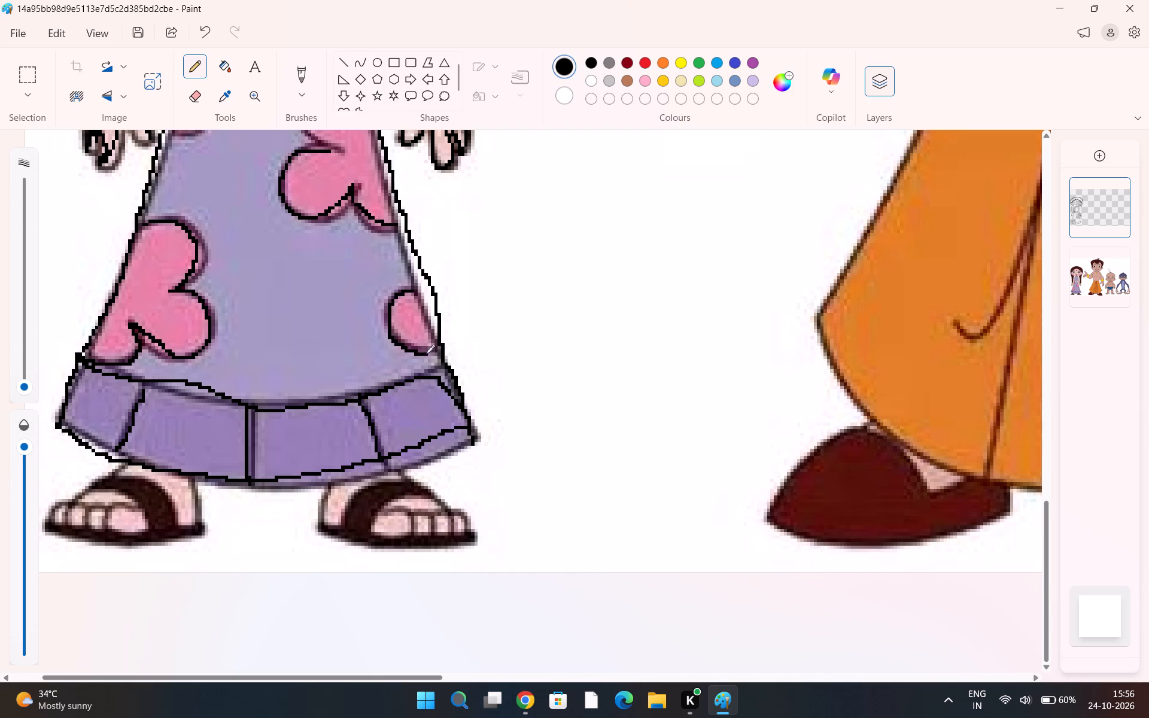
left_click_drag(426, 354, 406, 288)
left_click_drag(406, 288, 432, 284)
left_click_drag(387, 228, 405, 227)
scroll(386, 191, "up", 1)
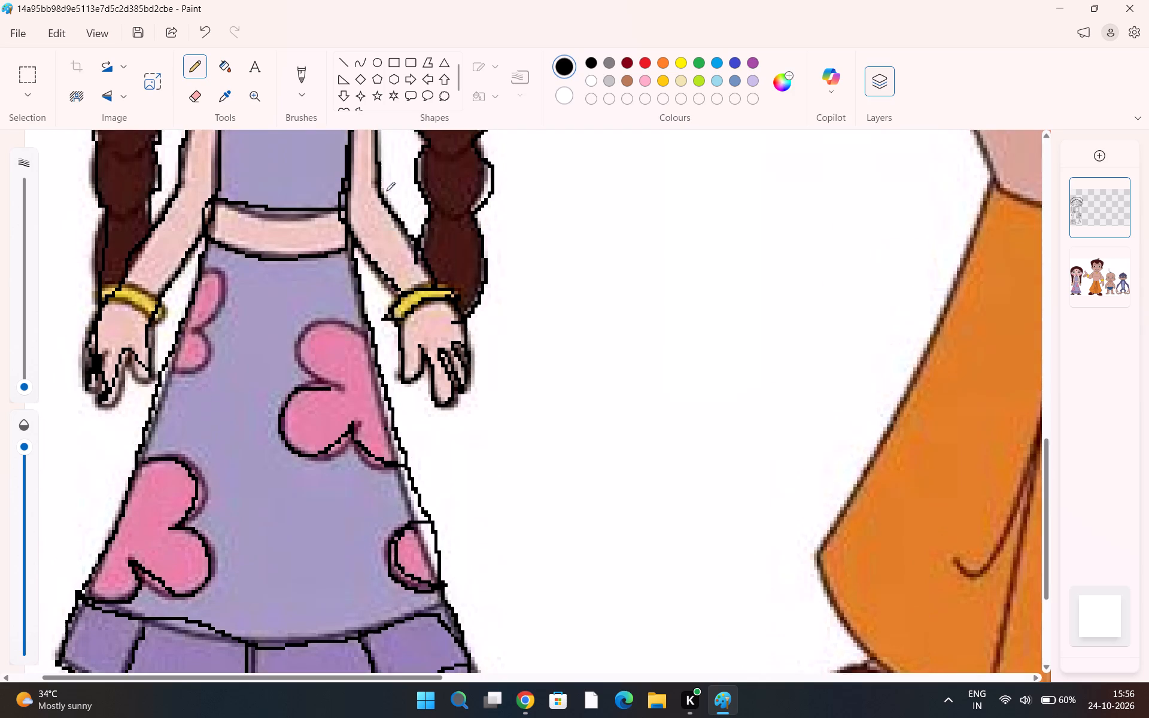
scroll(386, 191, "up", 1)
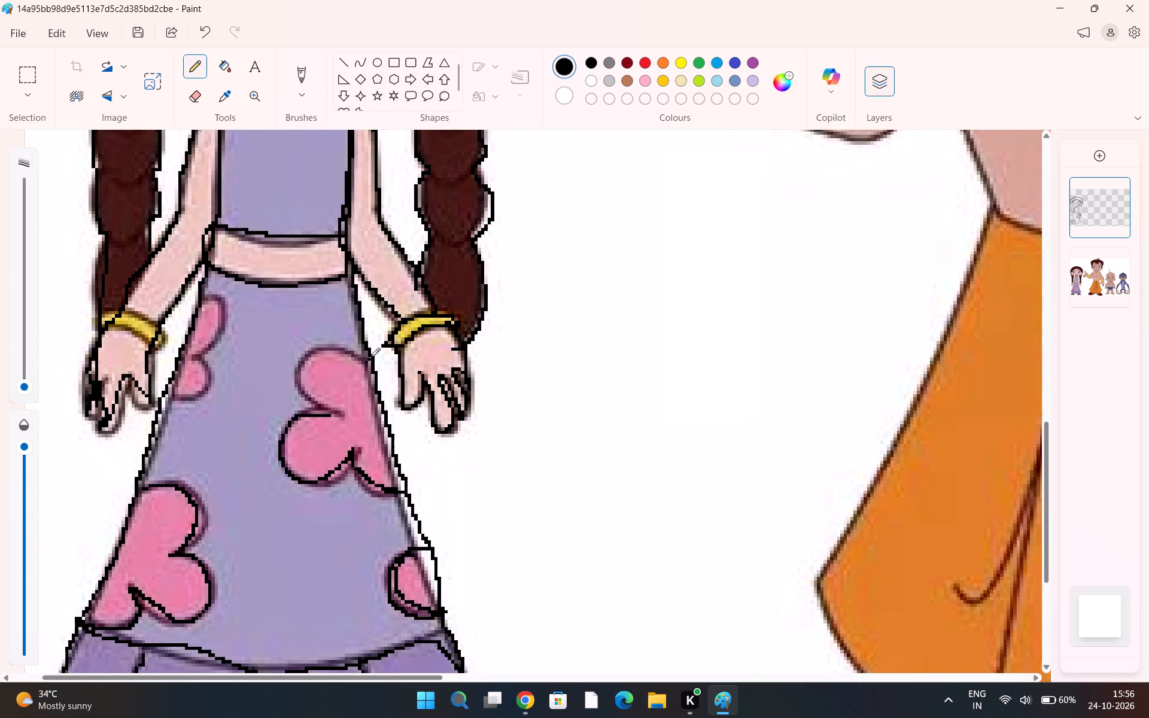
left_click_drag(373, 353, 311, 400)
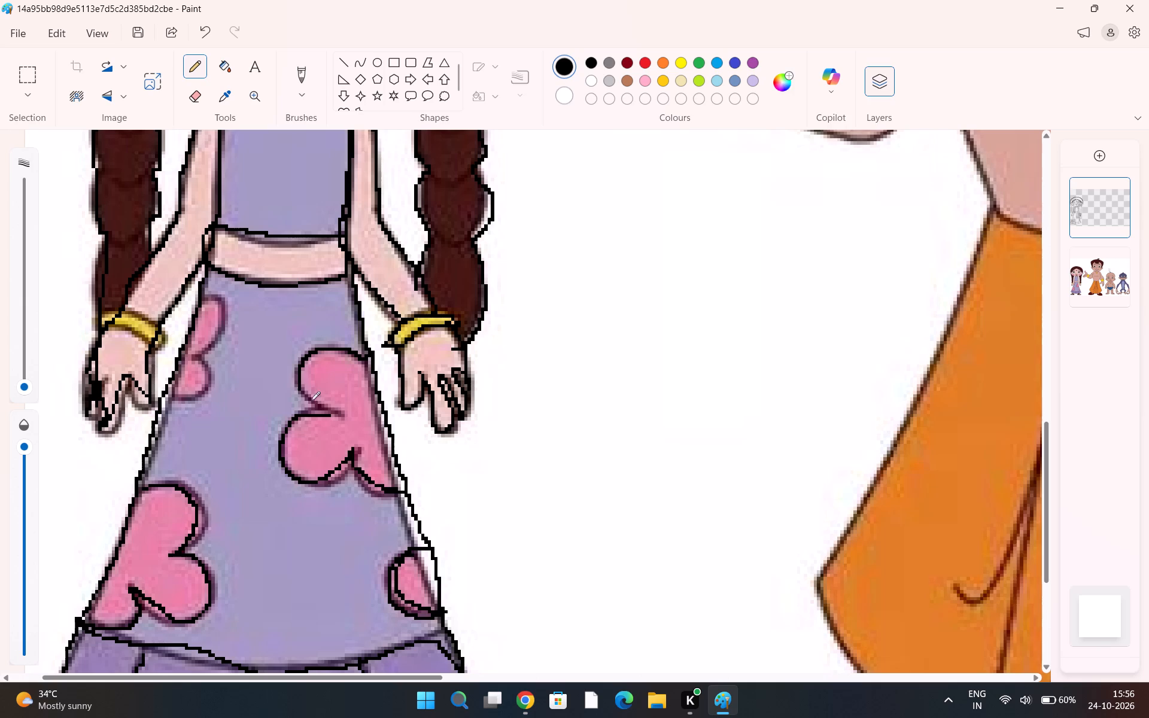
left_click_drag(311, 400, 309, 419)
Hide the picture layer and join the lower flower's top outline to the skirt edge on the side farther from the boy.
left_click(1120, 252)
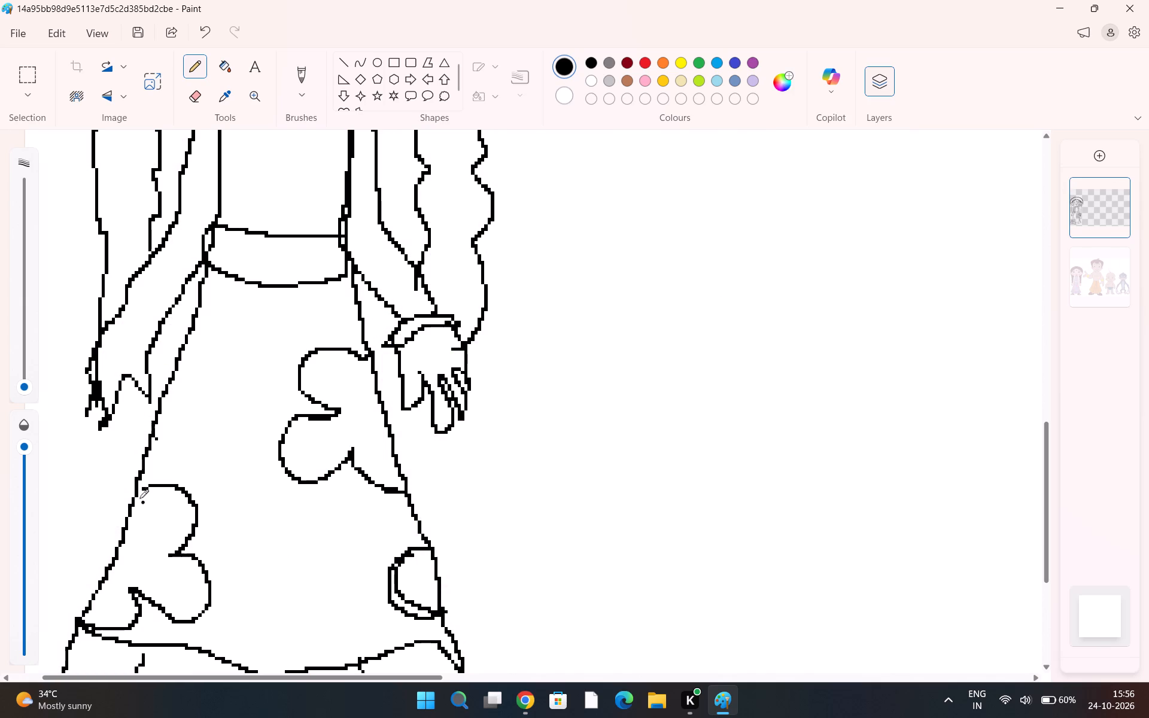
left_click_drag(136, 491, 146, 489)
Examine the traced lines alone from the girl's skirt up to her hair, and show the picture layer again.
scroll(175, 364, "up", 2)
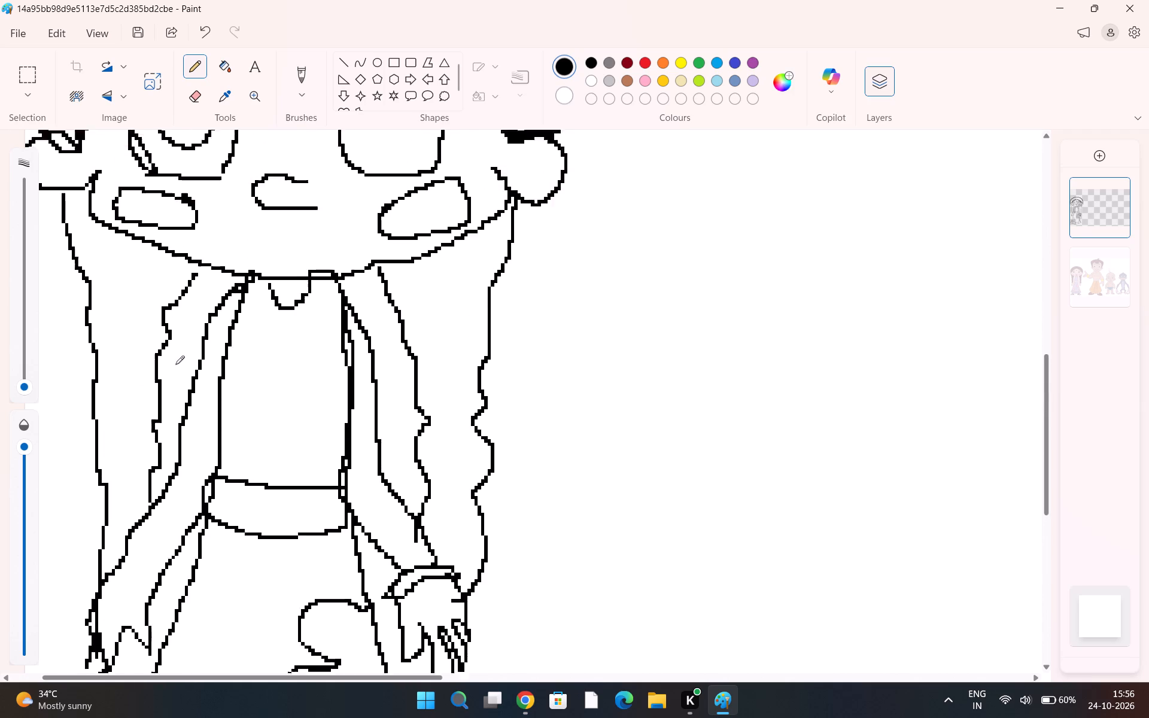
scroll(175, 364, "up", 1)
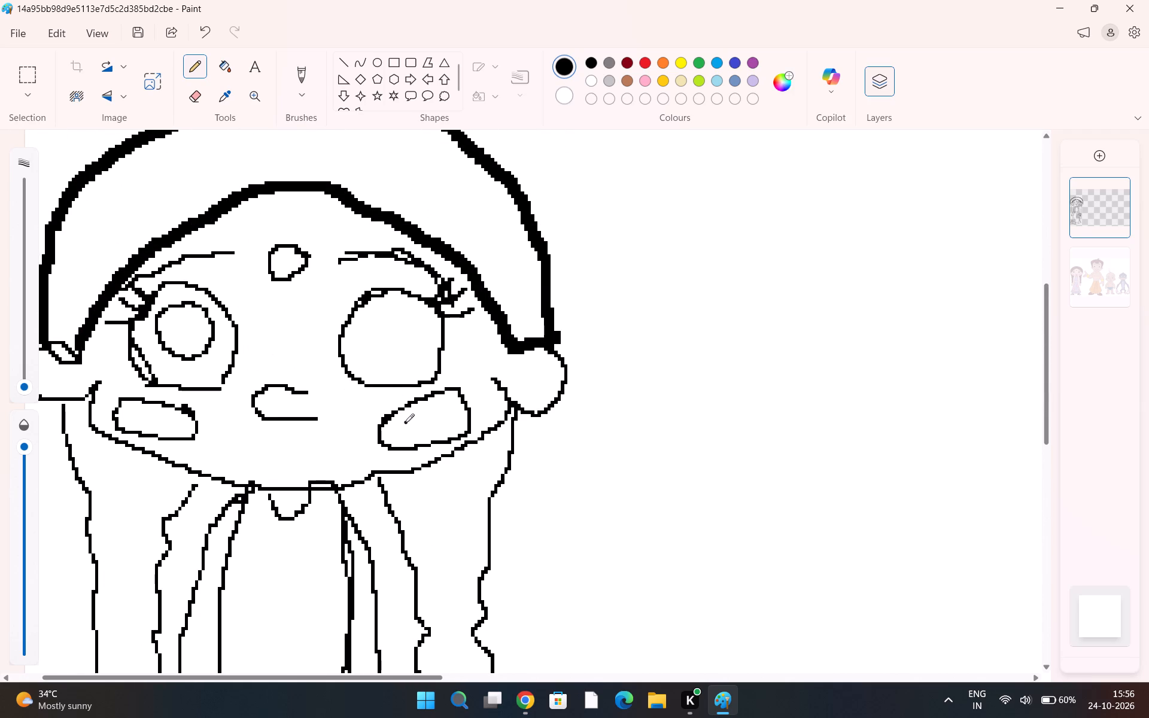
scroll(405, 422, "down", 1)
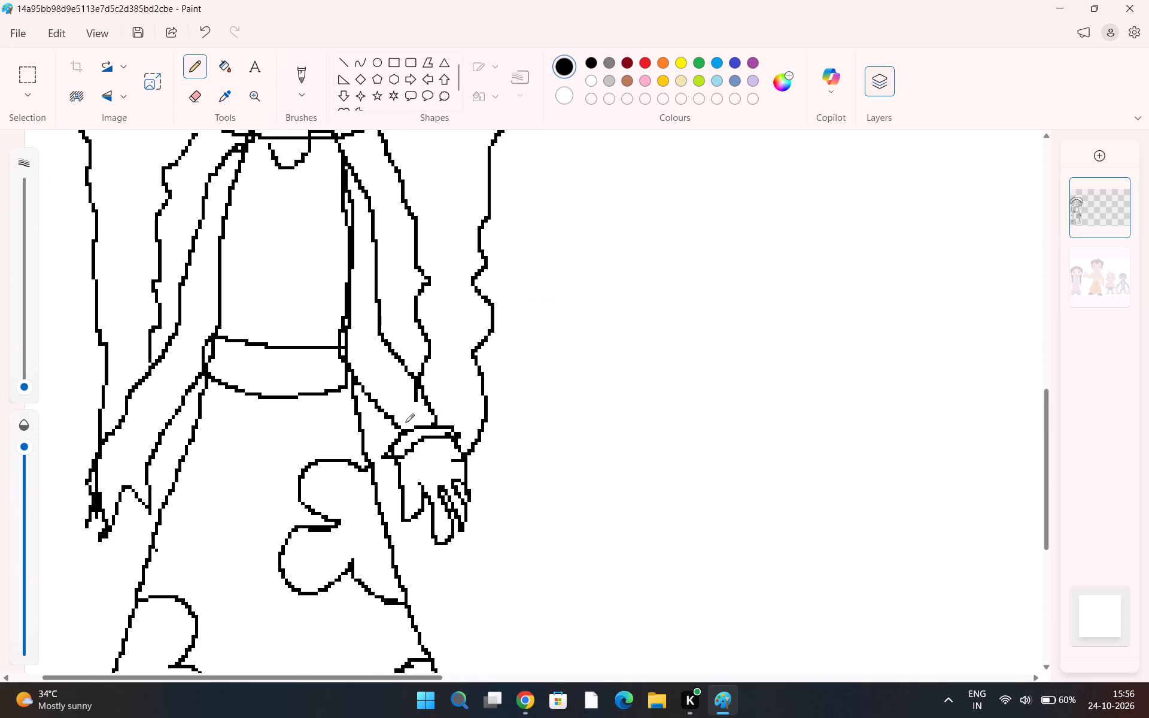
scroll(405, 422, "up", 1)
scroll(405, 422, "down", 1, "ctrl")
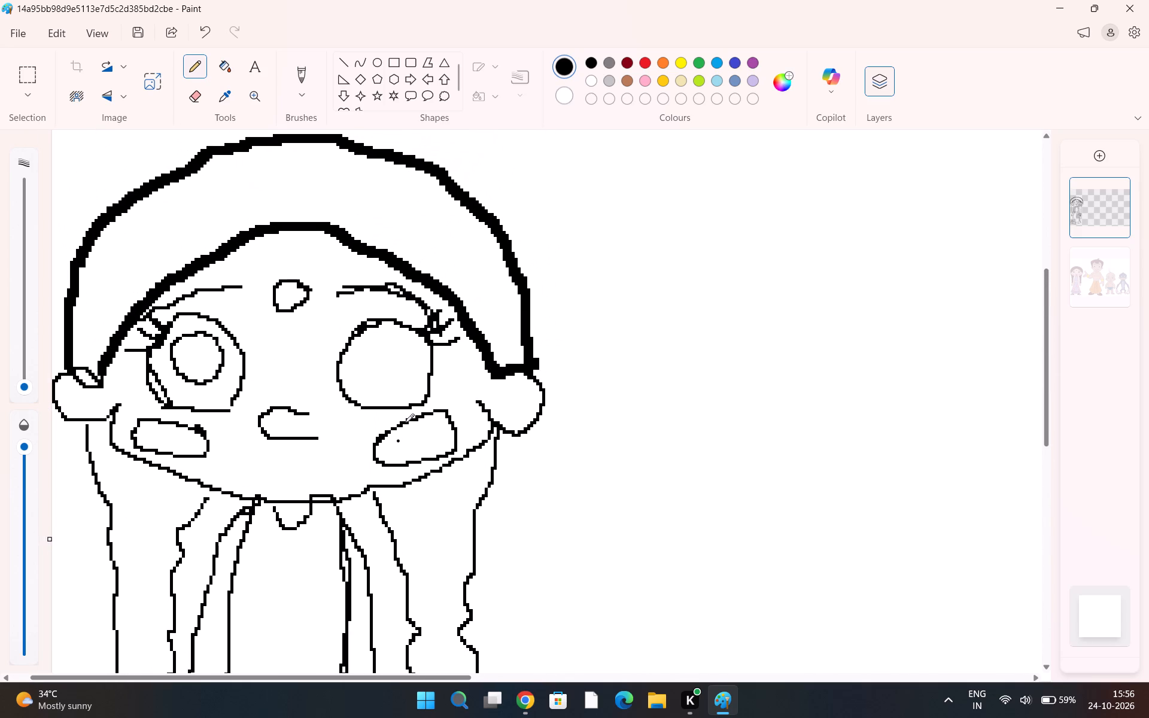
scroll(309, 413, "down", 1, "ctrl")
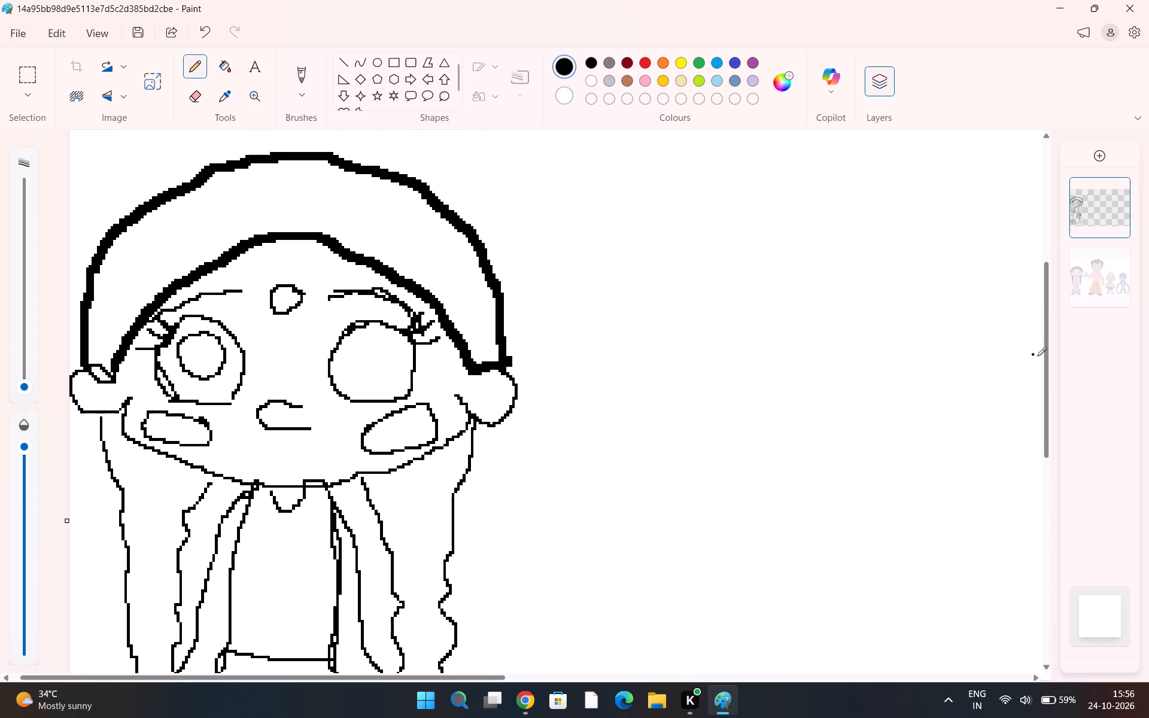
left_click(1123, 257)
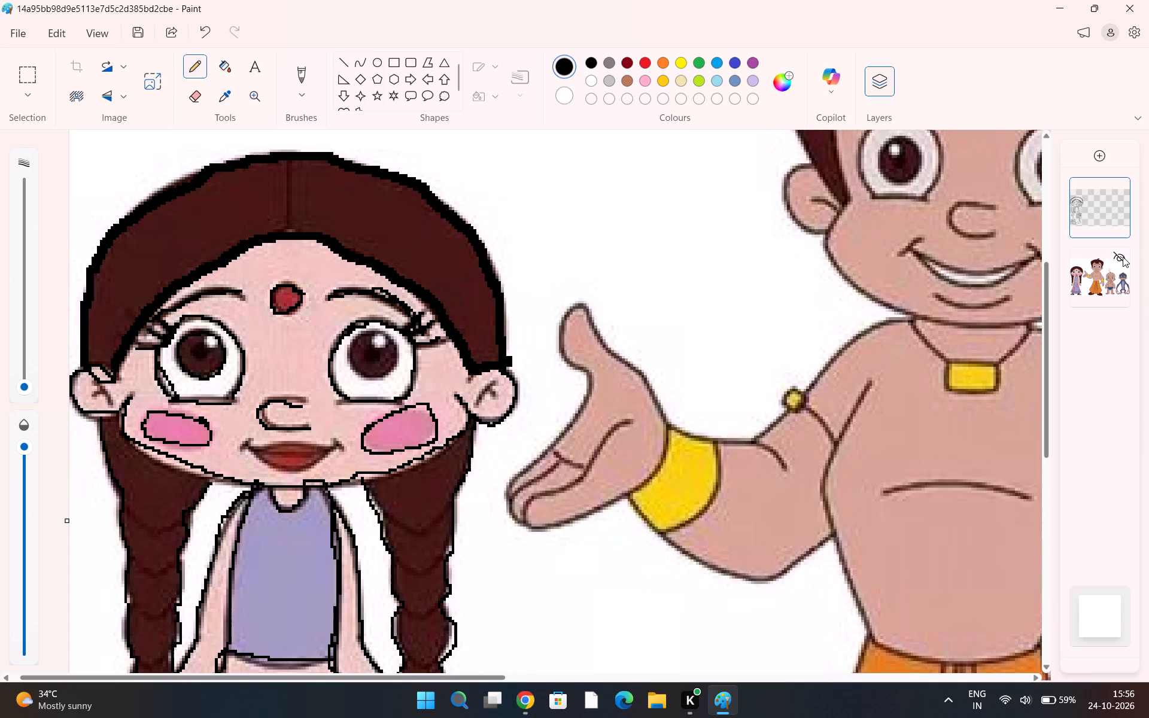
Trace the girl's lips in thin black, including both mouth corners and the line between the lips.
scroll(260, 466, "up", 4, "ctrl")
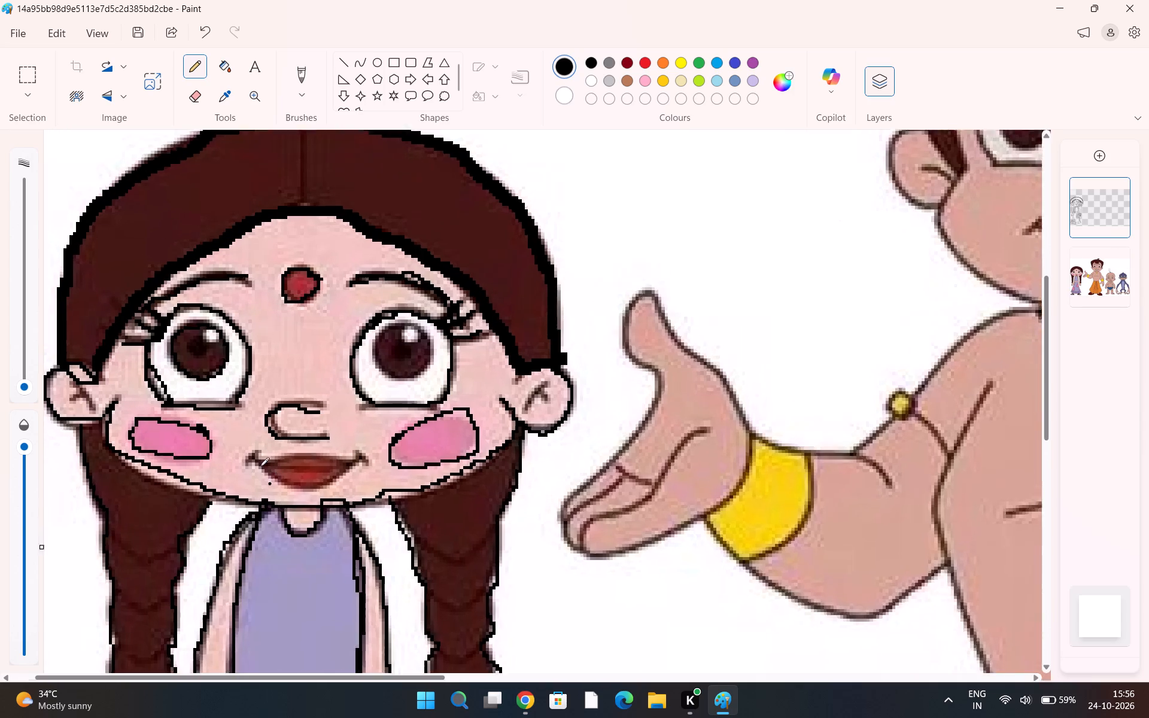
scroll(260, 466, "up", 3, "ctrl")
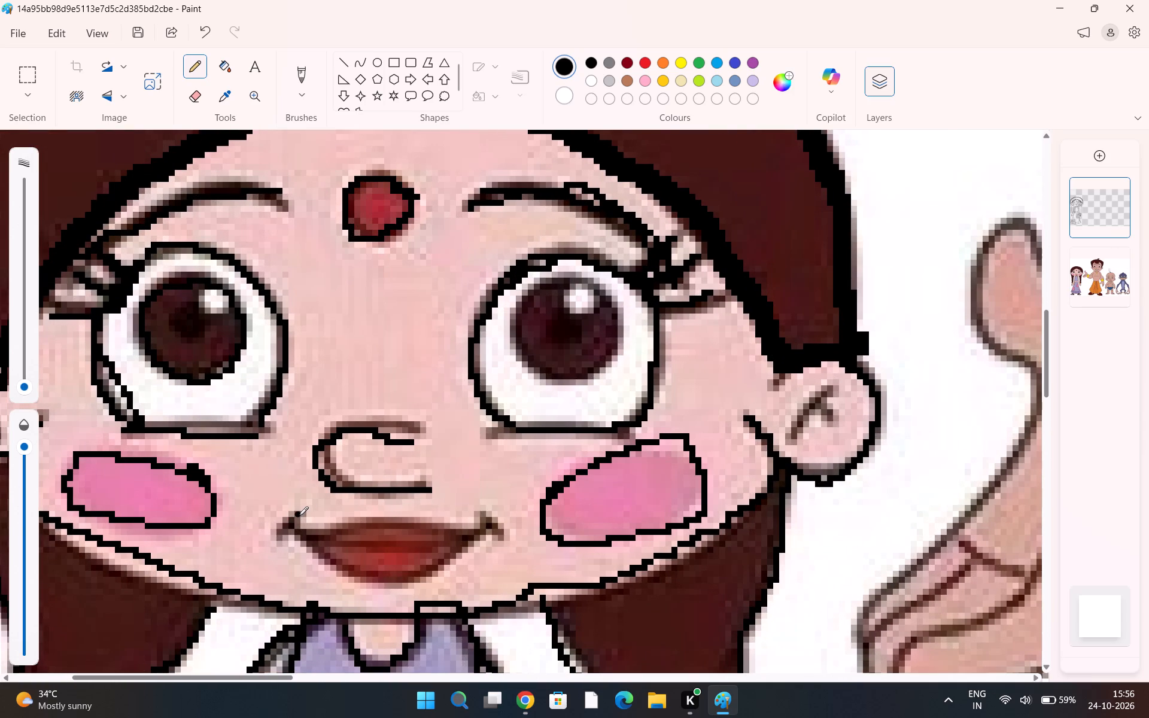
left_click_drag(299, 515, 305, 537)
left_click_drag(305, 537, 440, 559)
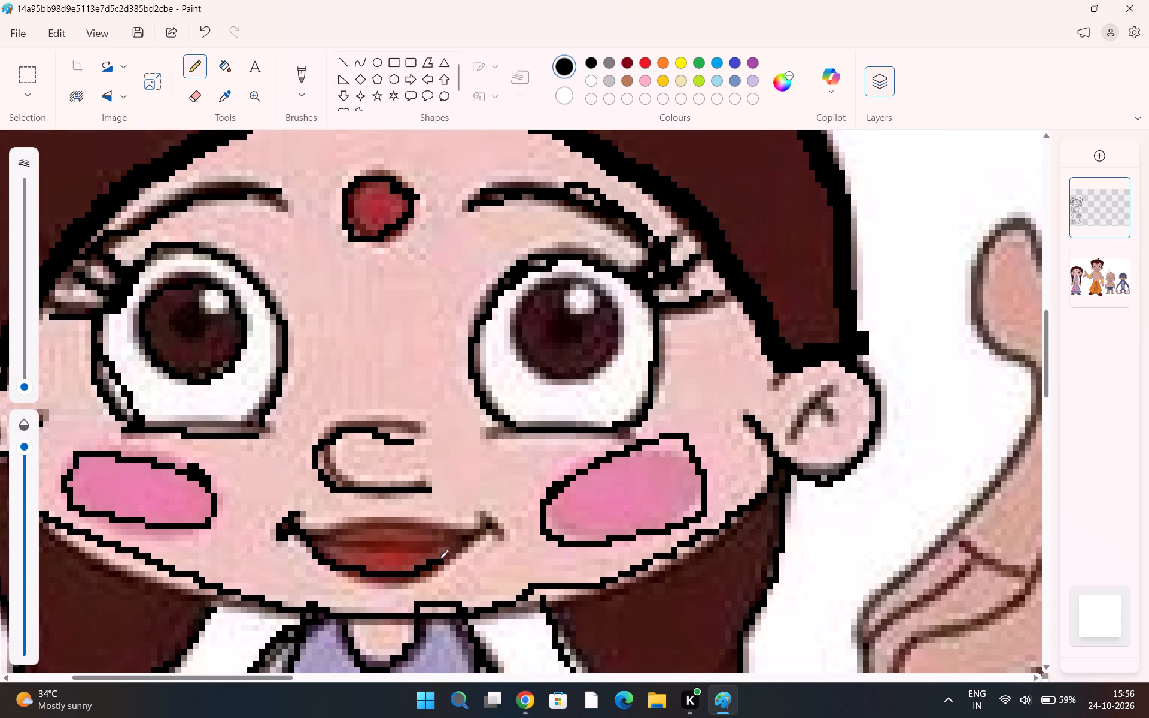
left_click_drag(440, 559, 488, 522)
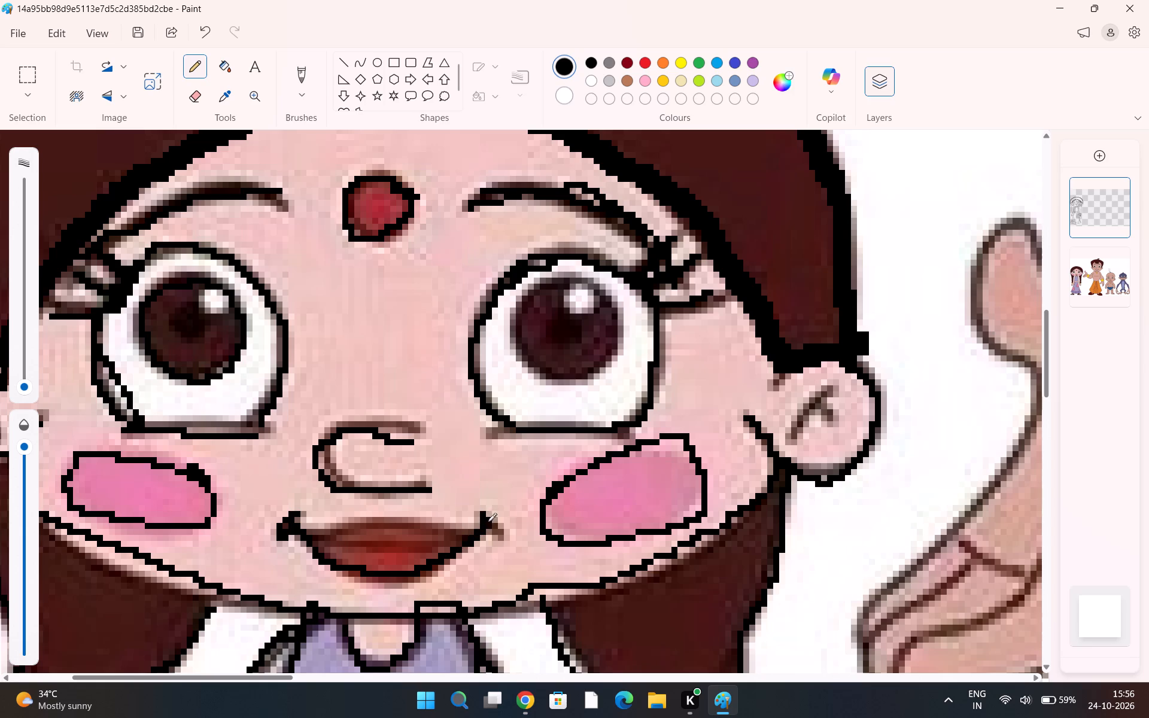
left_click_drag(488, 522, 433, 523)
left_click_drag(433, 523, 276, 517)
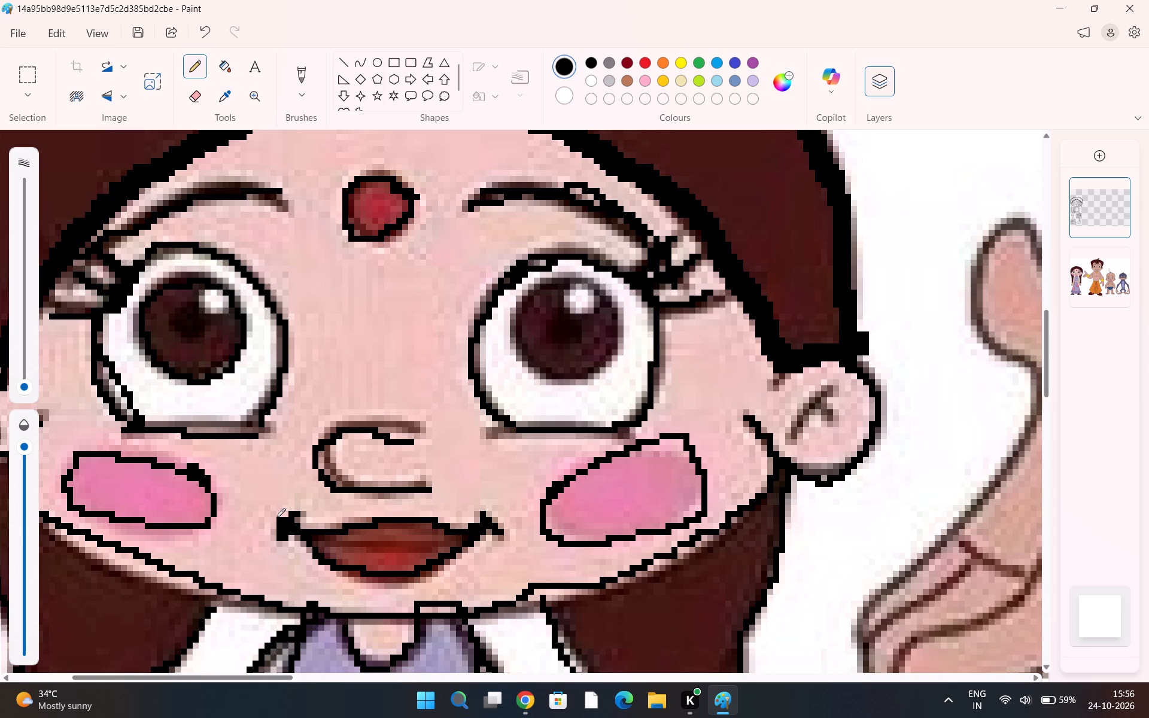
left_click_drag(276, 517, 413, 550)
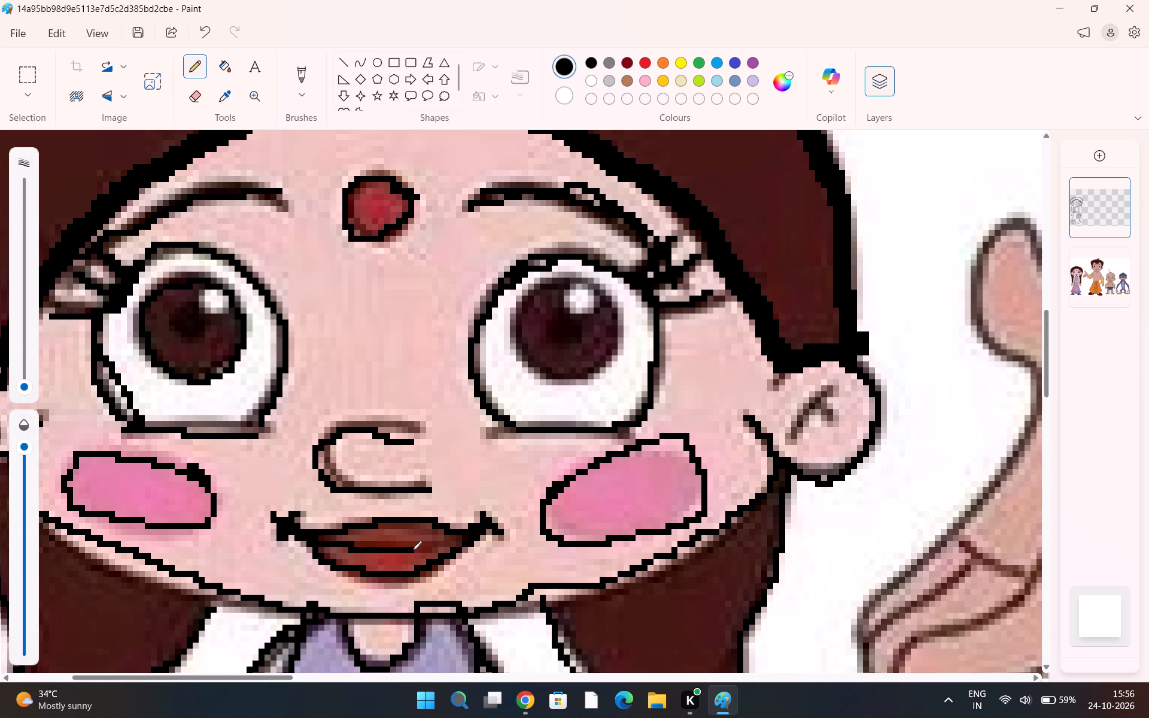
left_click_drag(413, 550, 456, 547)
Hide the picture layer to examine the traced face and body lines alone, and show it again.
left_click(1118, 249)
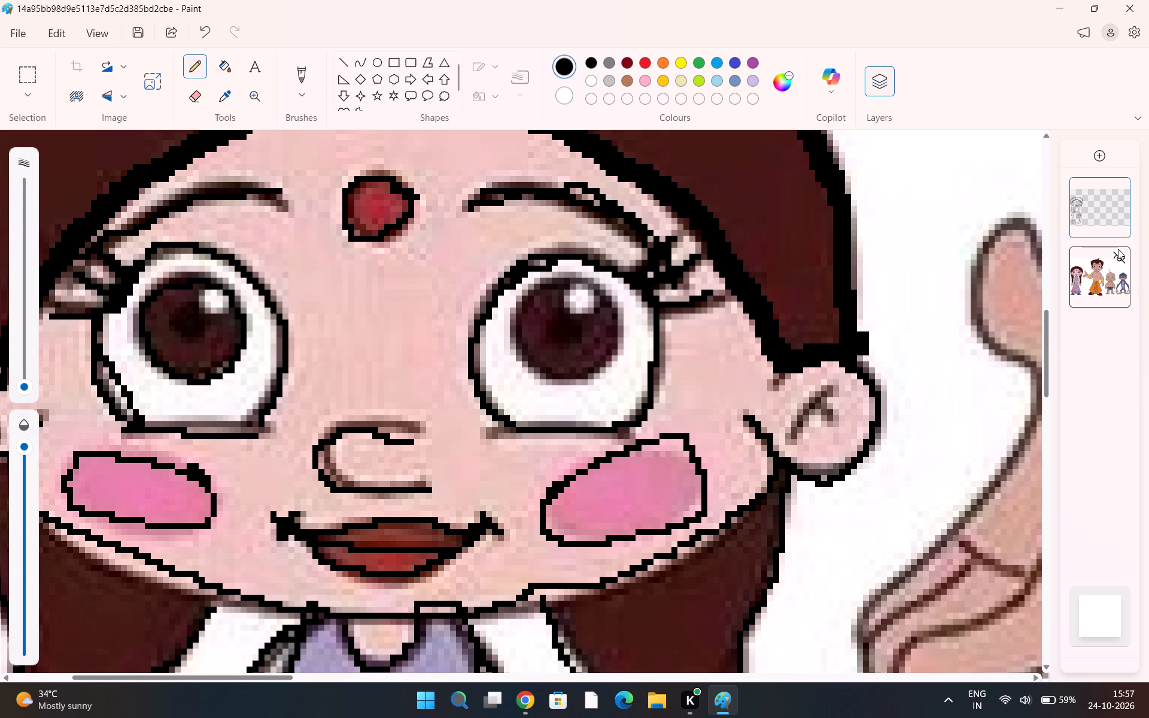
left_click(1118, 254)
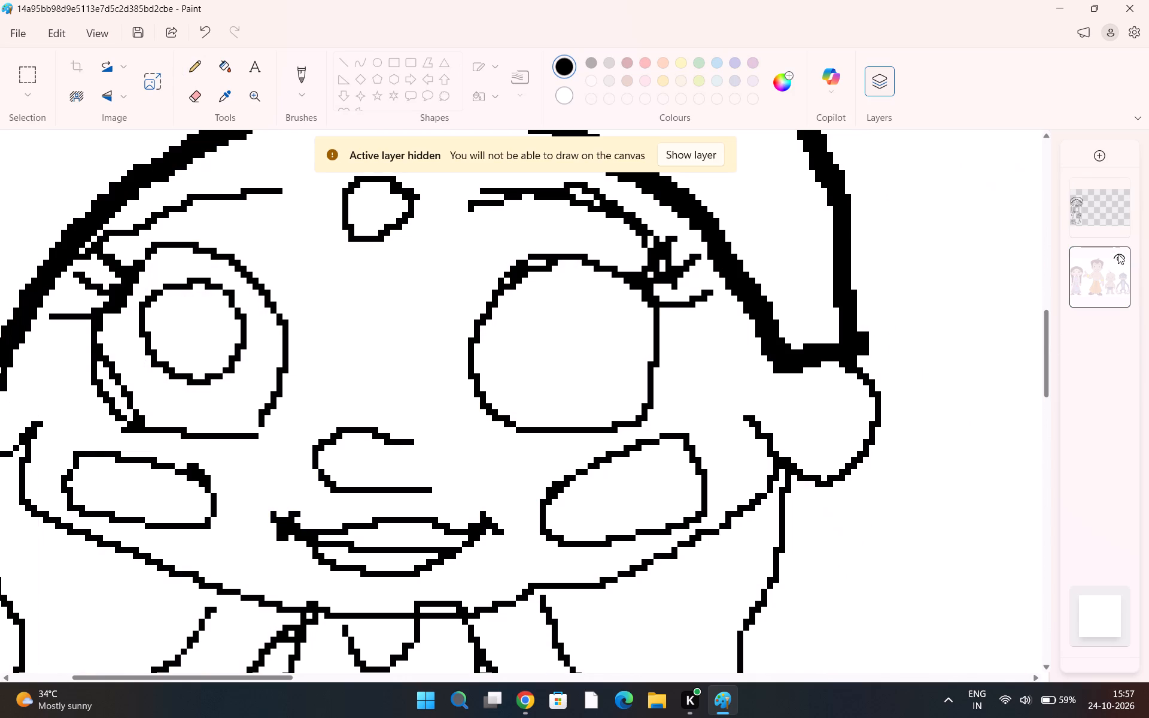
scroll(728, 343, "down", 3, "ctrl")
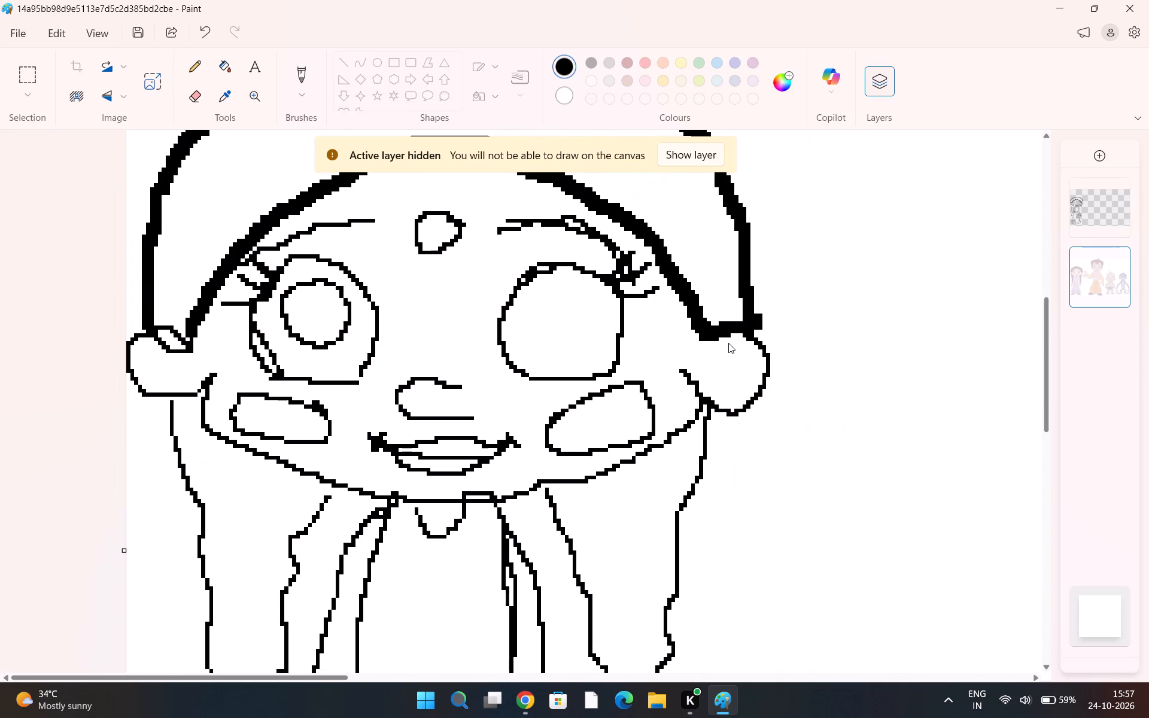
scroll(728, 343, "down", 6, "ctrl")
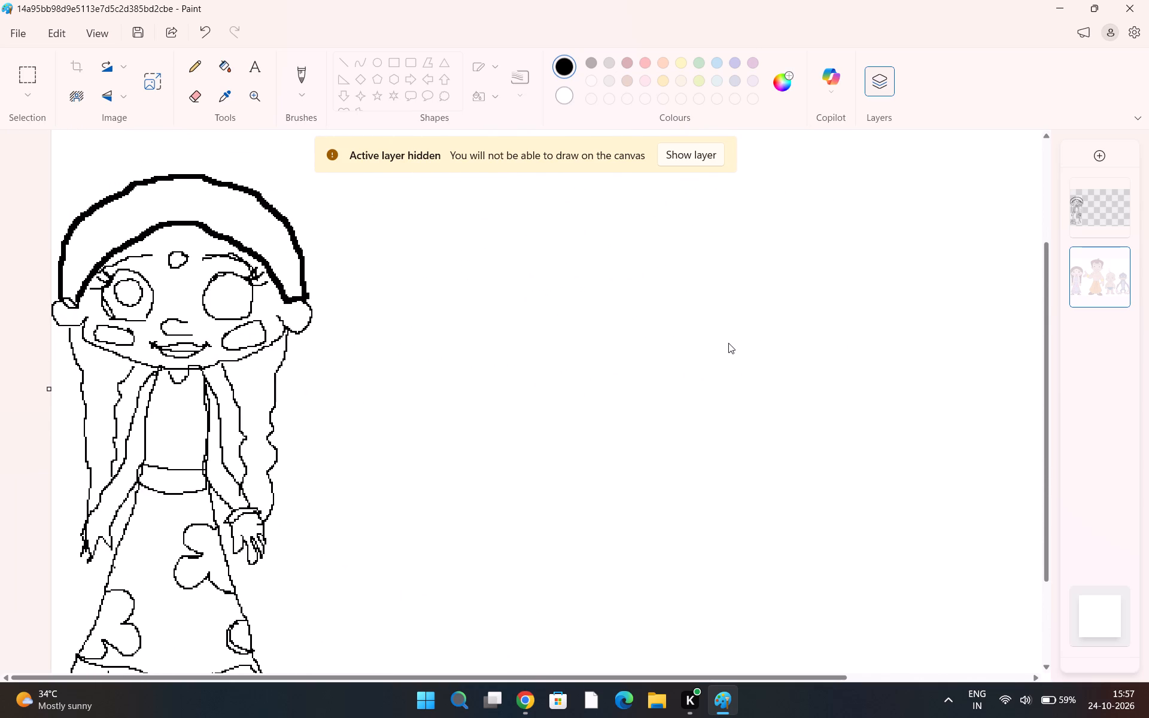
scroll(193, 350, "up", 4, "ctrl")
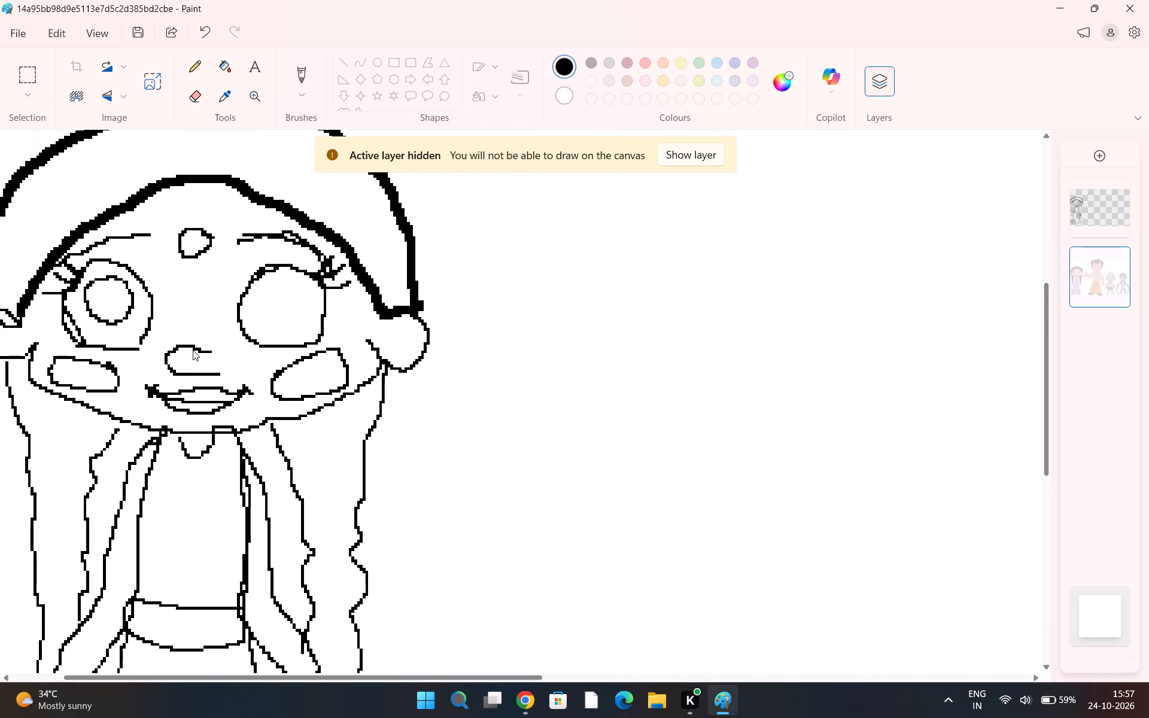
scroll(92, 355, "down", 2)
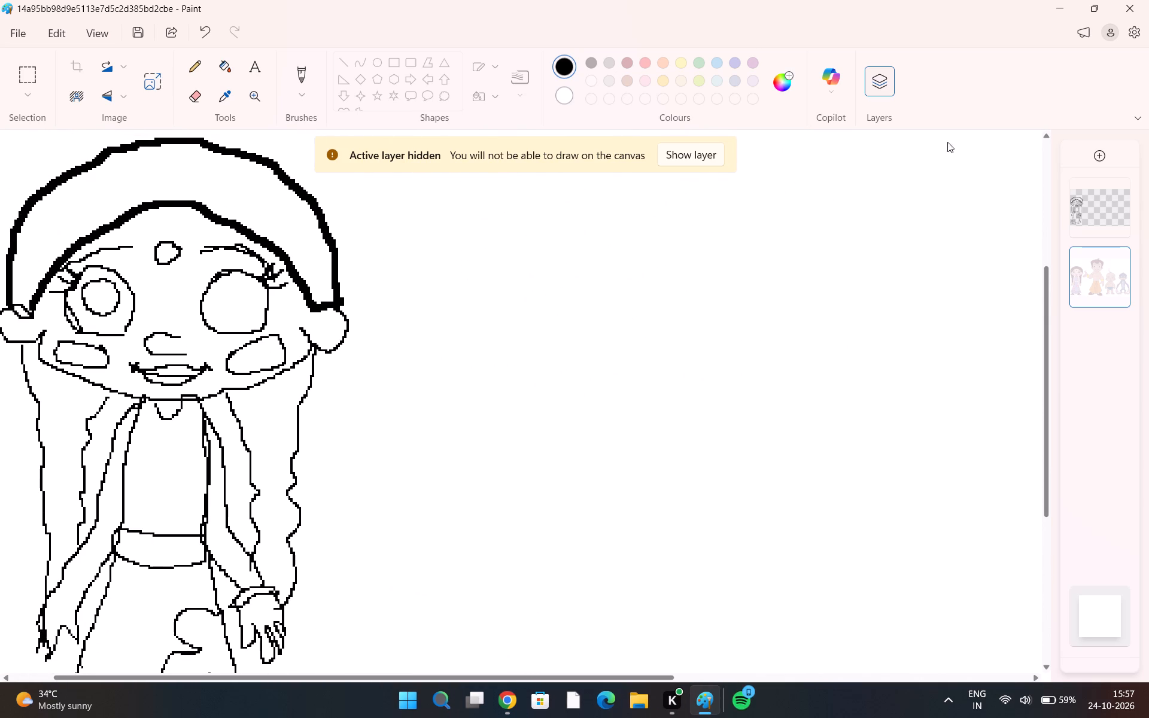
left_click(1118, 252)
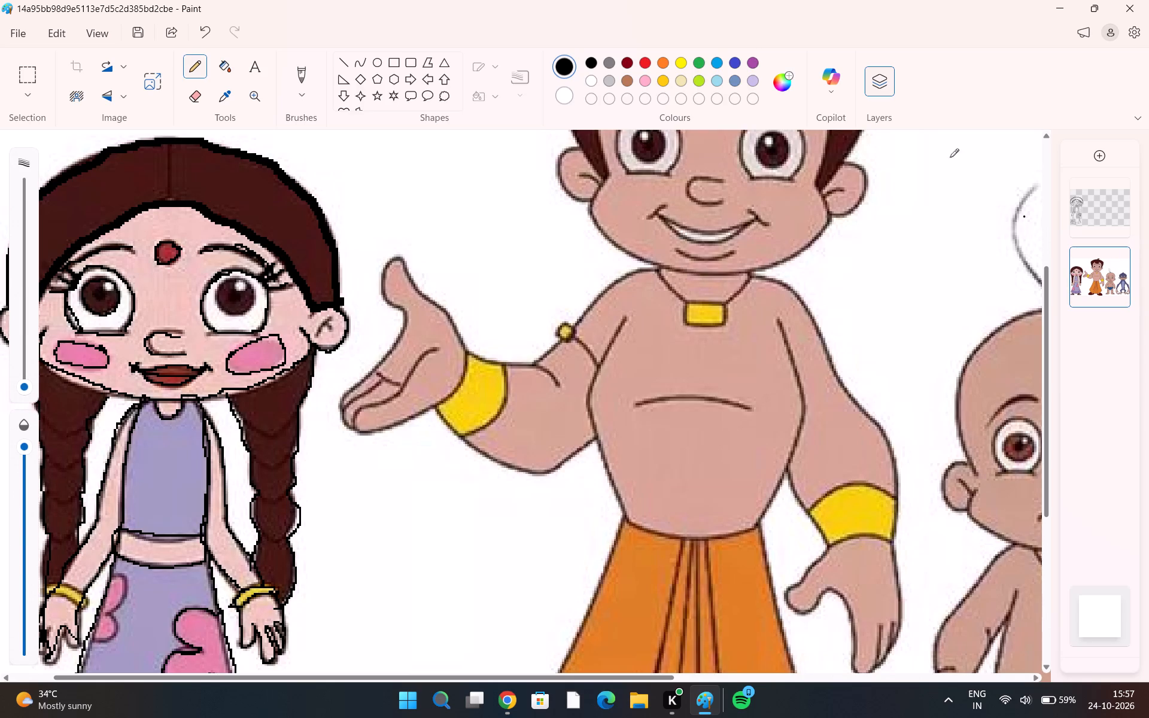
Fill the crown of the girl's hair with dark red on the tracing layer, with the picture layer hidden.
left_click(628, 62)
left_click(232, 70)
left_click(209, 169)
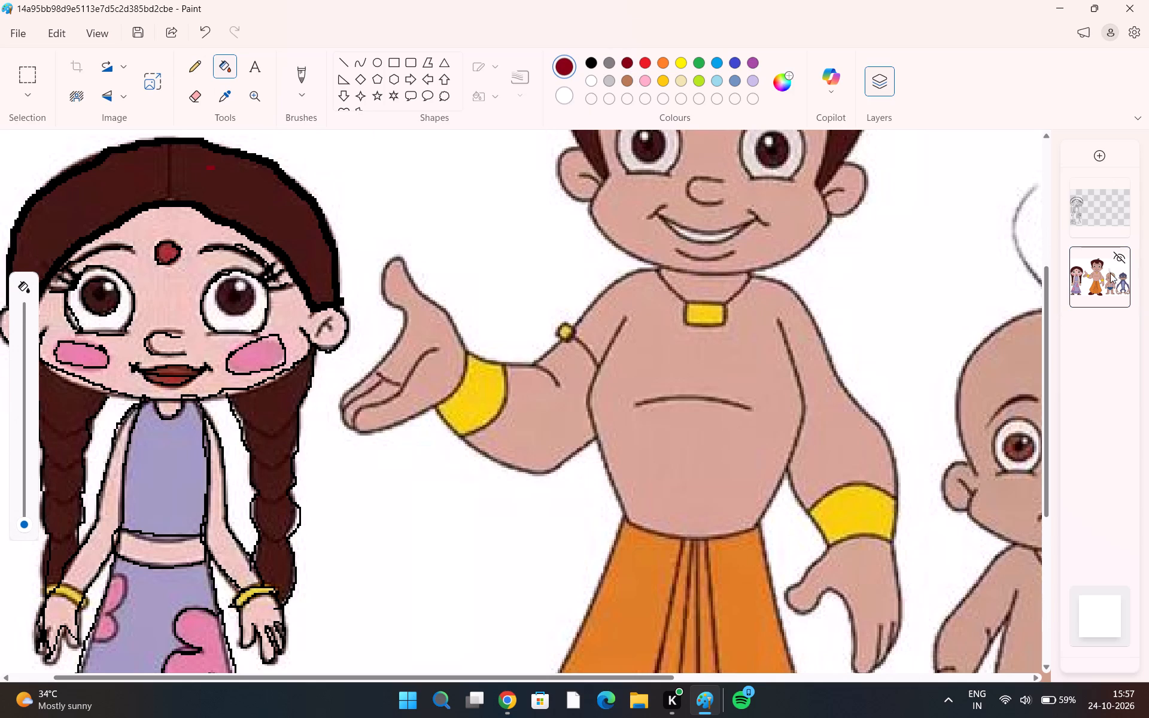
left_click(1115, 257)
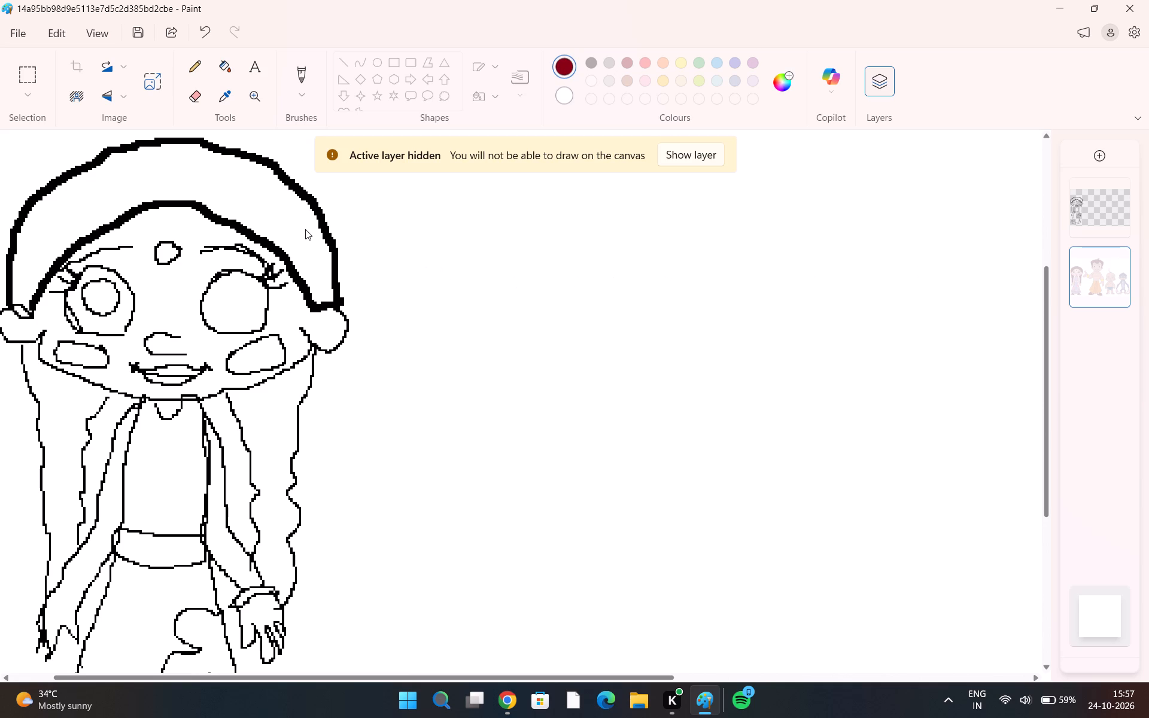
left_click(305, 229)
left_click(305, 229)
left_click(1071, 212)
left_click(269, 196)
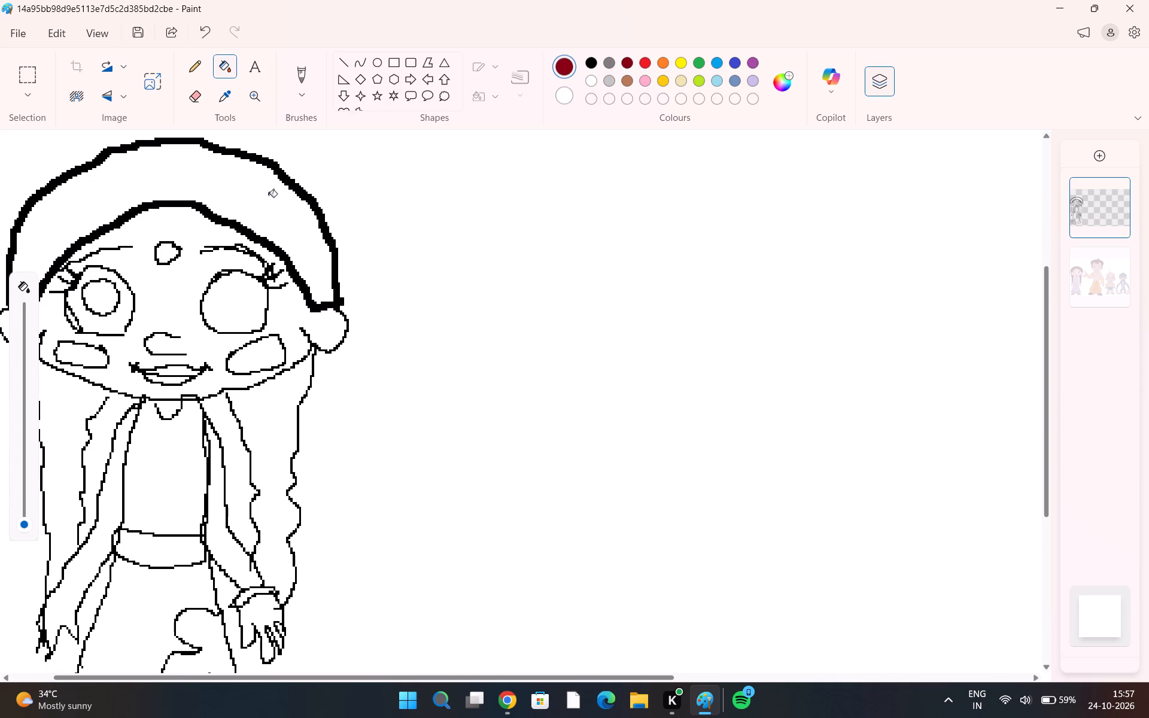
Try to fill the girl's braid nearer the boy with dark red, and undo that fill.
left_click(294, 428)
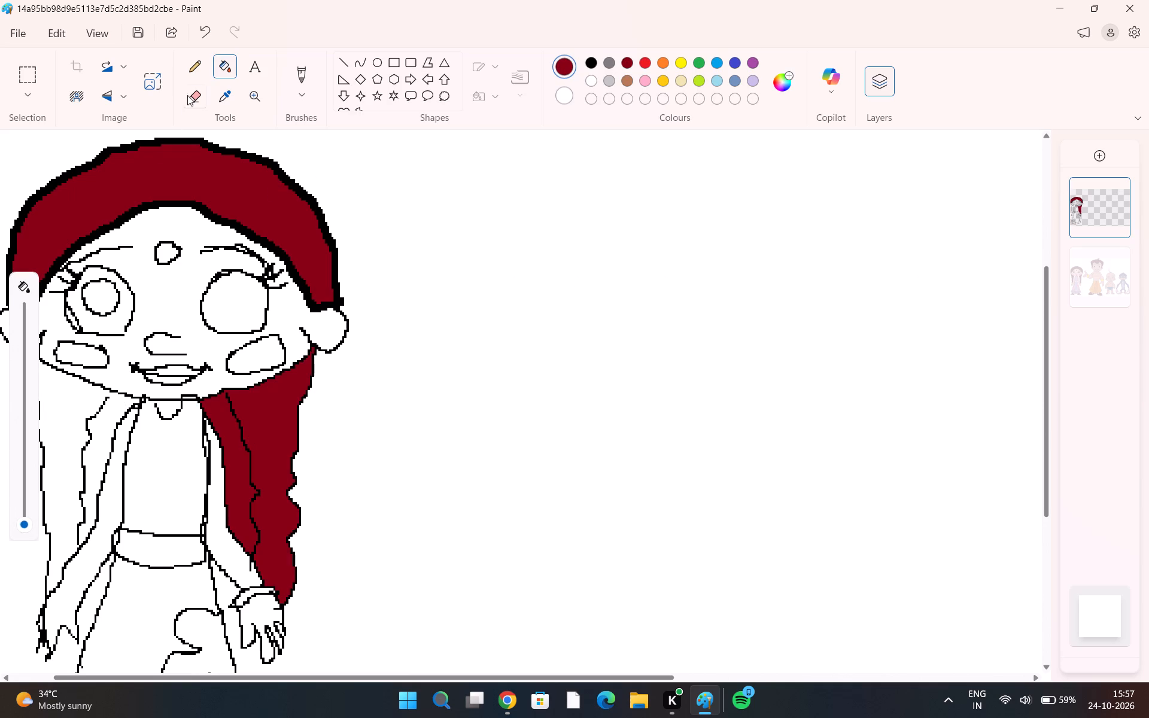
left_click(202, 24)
Close the gap between the chin and the inner line of the braid nearer the boy in dark red pencil, and fill the braid dark red.
left_click(191, 65)
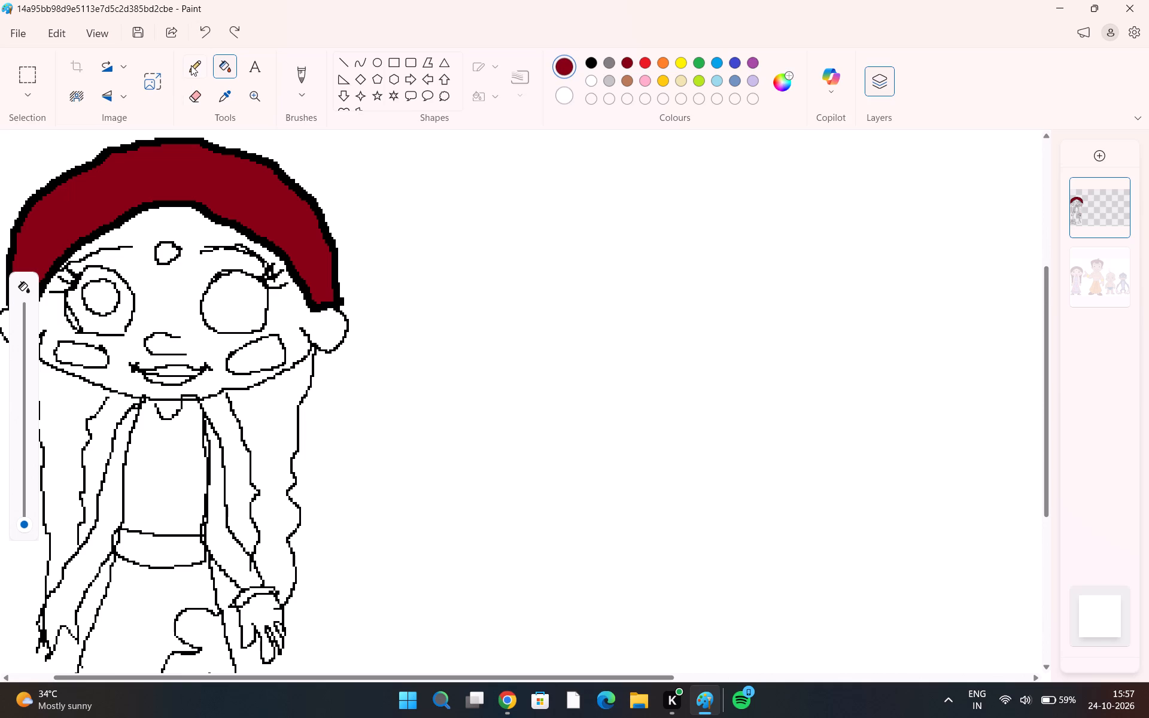
scroll(253, 411, "up", 3, "ctrl")
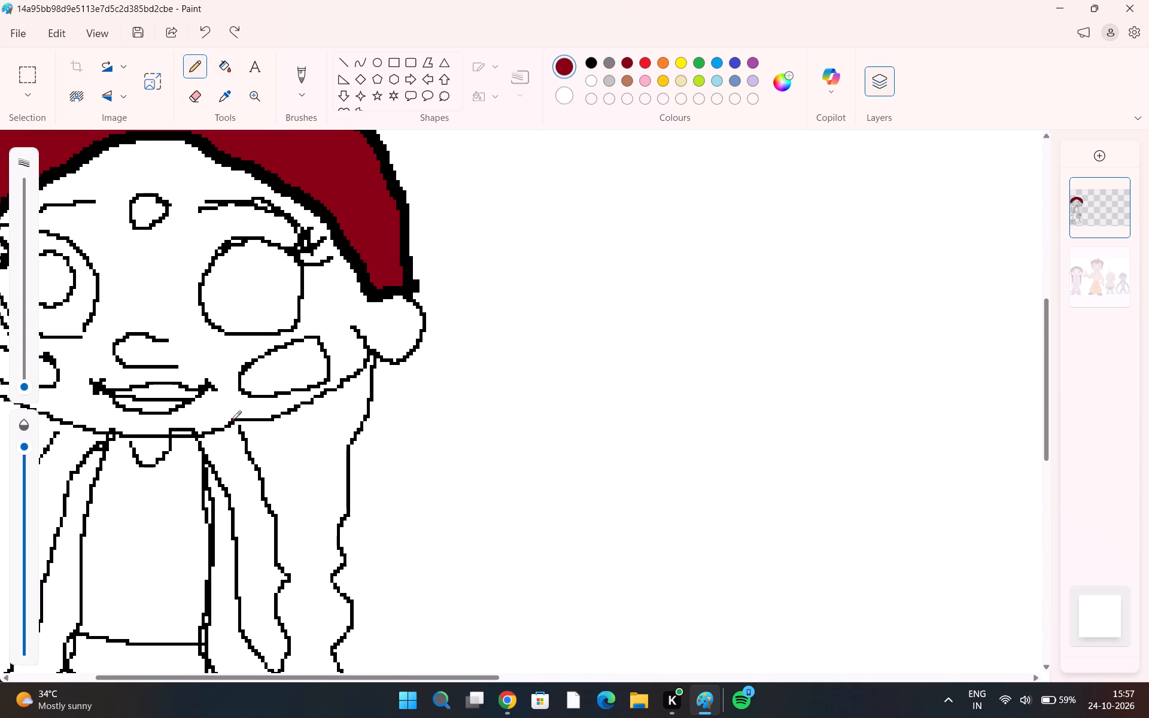
left_click_drag(232, 419, 242, 437)
left_click(229, 55)
left_click(306, 447)
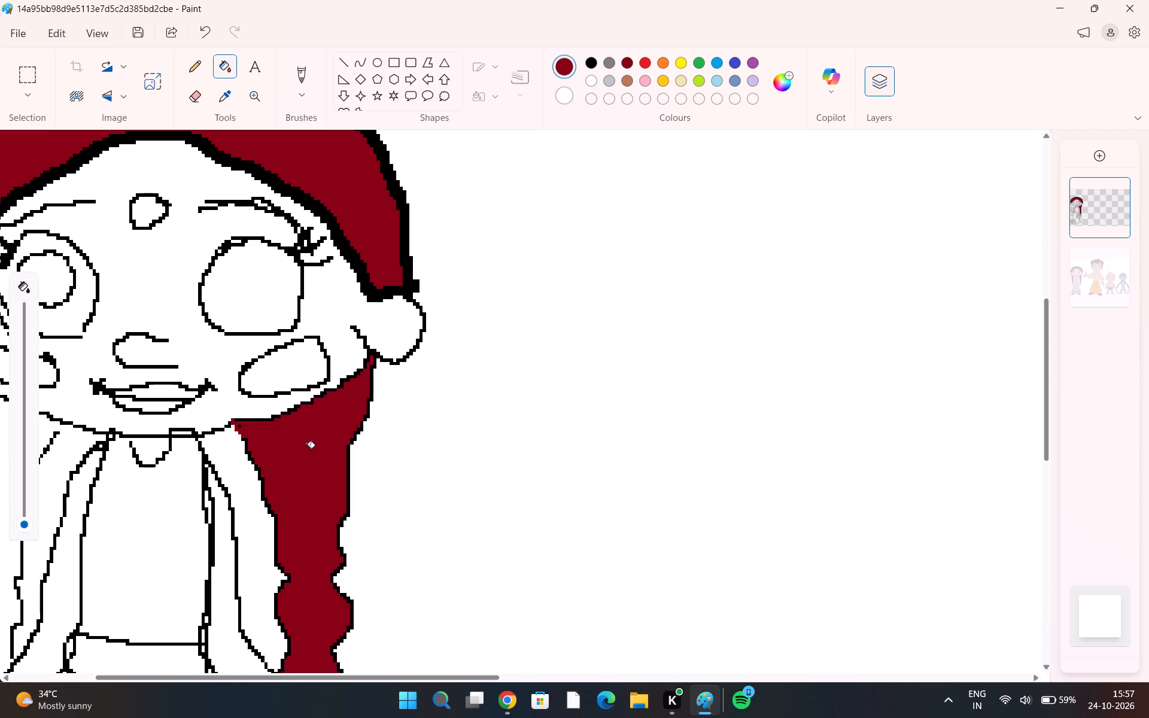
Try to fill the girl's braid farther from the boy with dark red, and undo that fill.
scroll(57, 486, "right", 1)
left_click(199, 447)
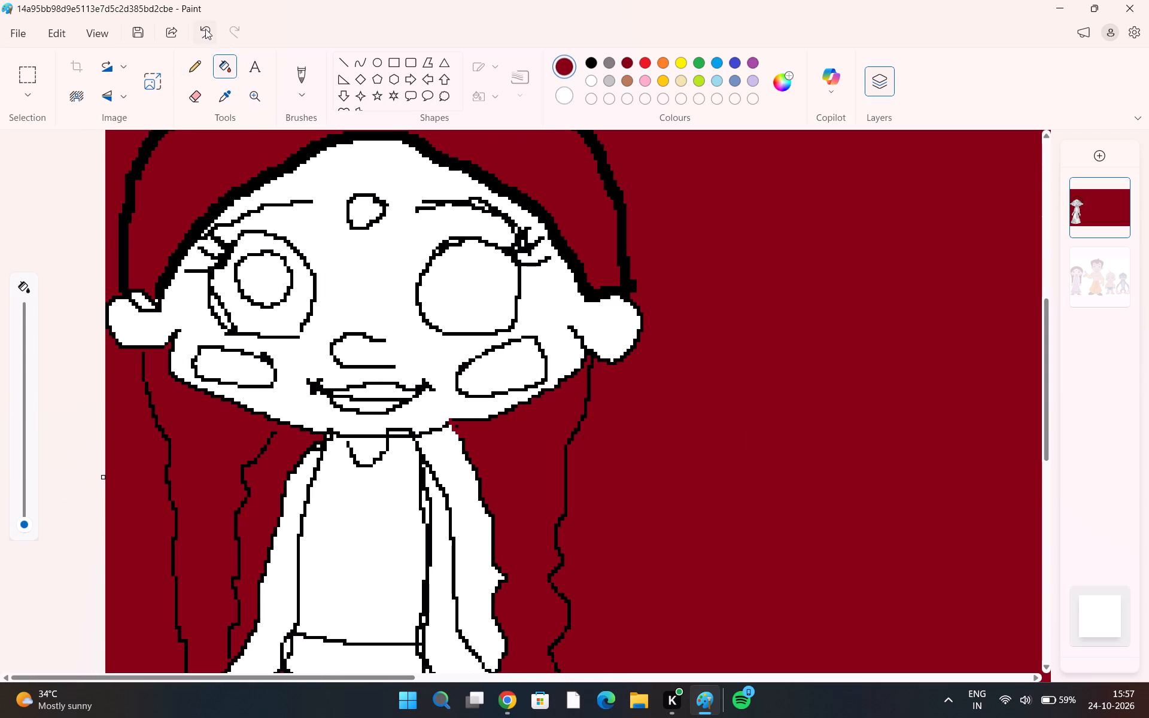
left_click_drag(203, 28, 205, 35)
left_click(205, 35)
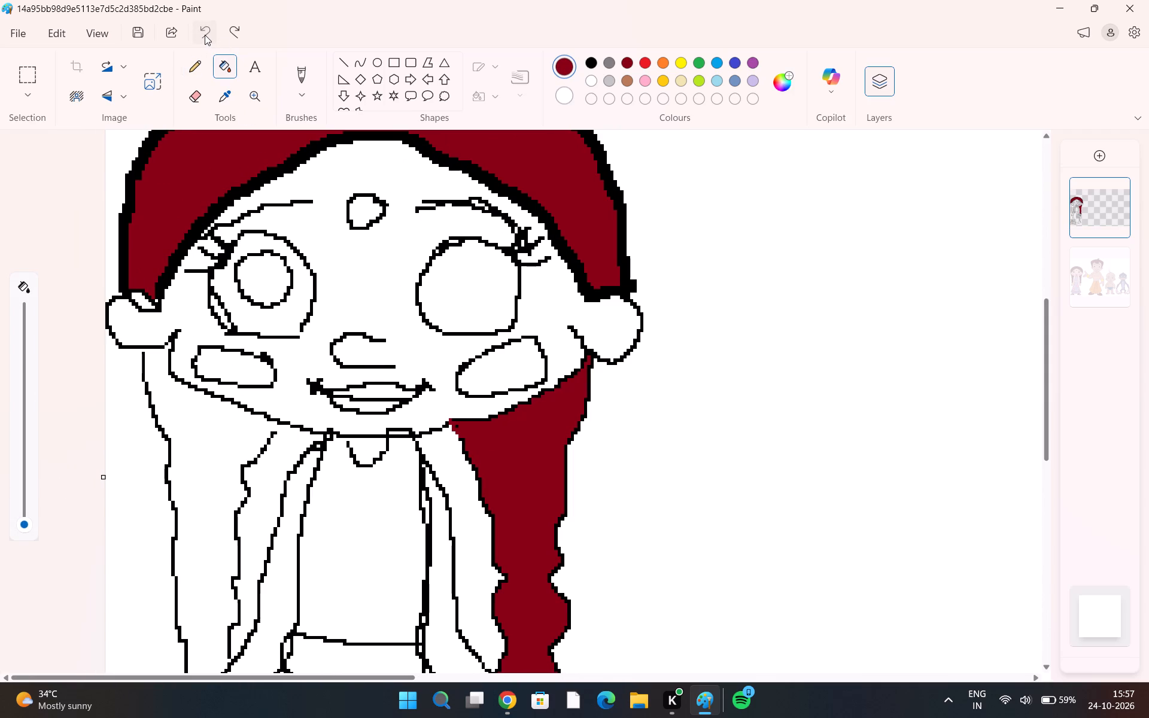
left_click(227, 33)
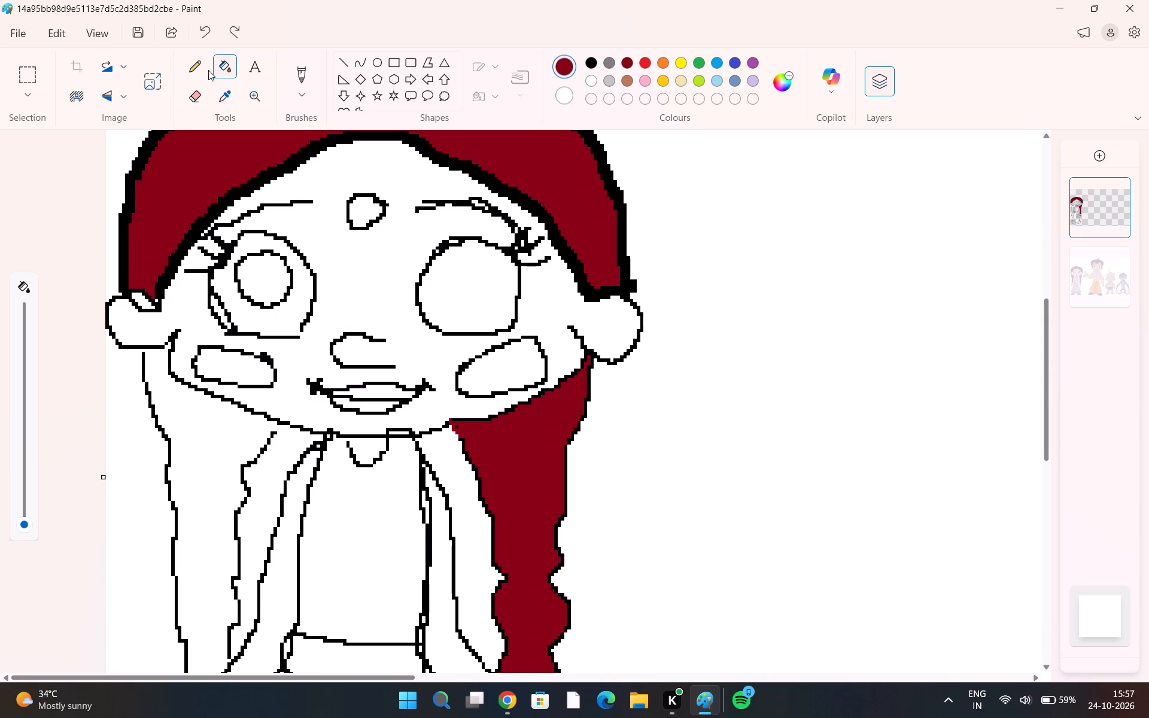
Join the outer line of the braid farther from the boy to the ear with a short dark red pencil stroke.
left_click(197, 65)
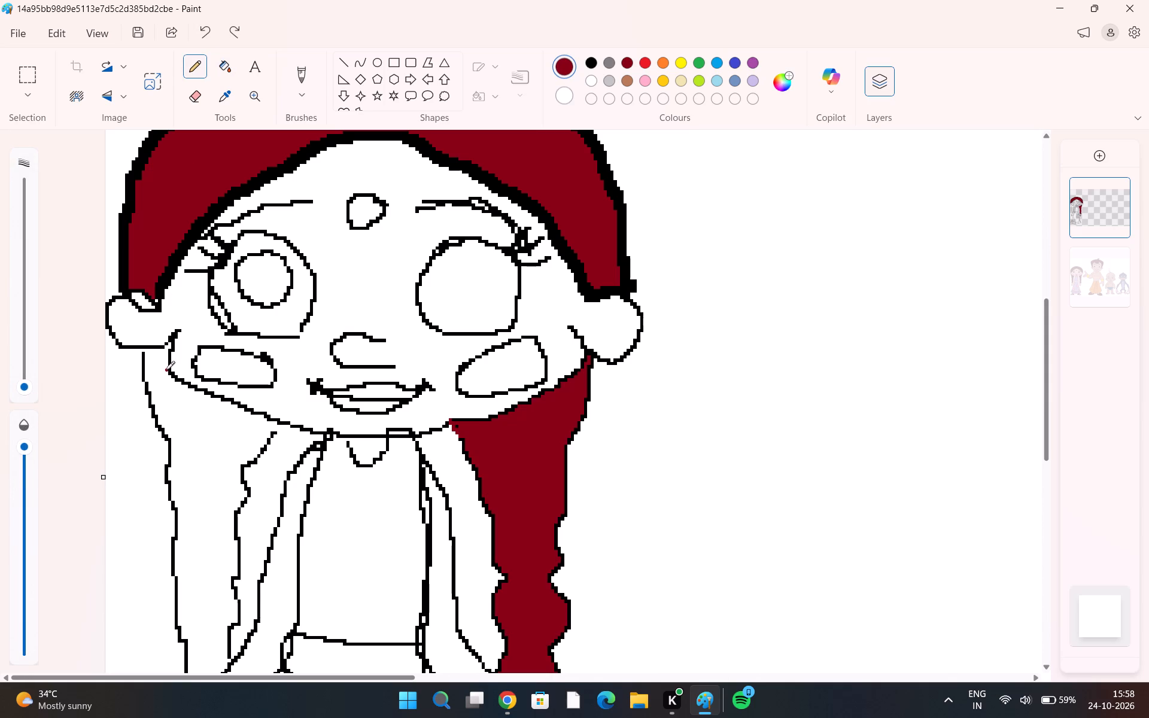
scroll(166, 370, "up", 1, "ctrl")
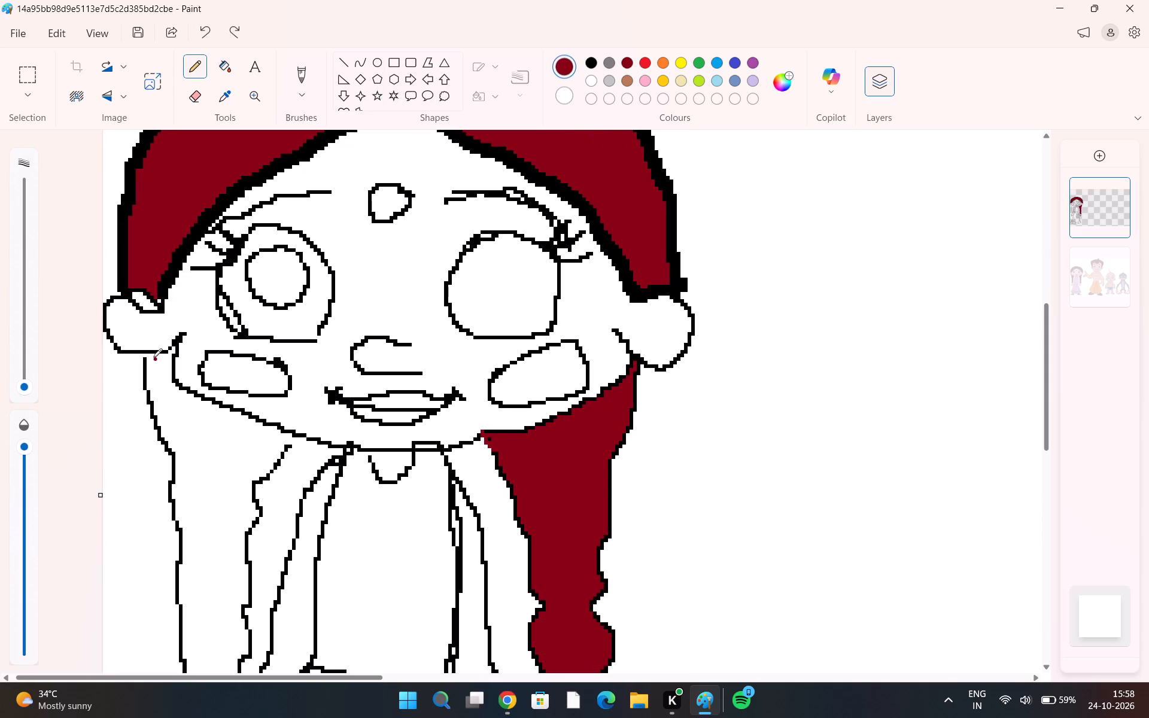
left_click_drag(148, 353, 145, 364)
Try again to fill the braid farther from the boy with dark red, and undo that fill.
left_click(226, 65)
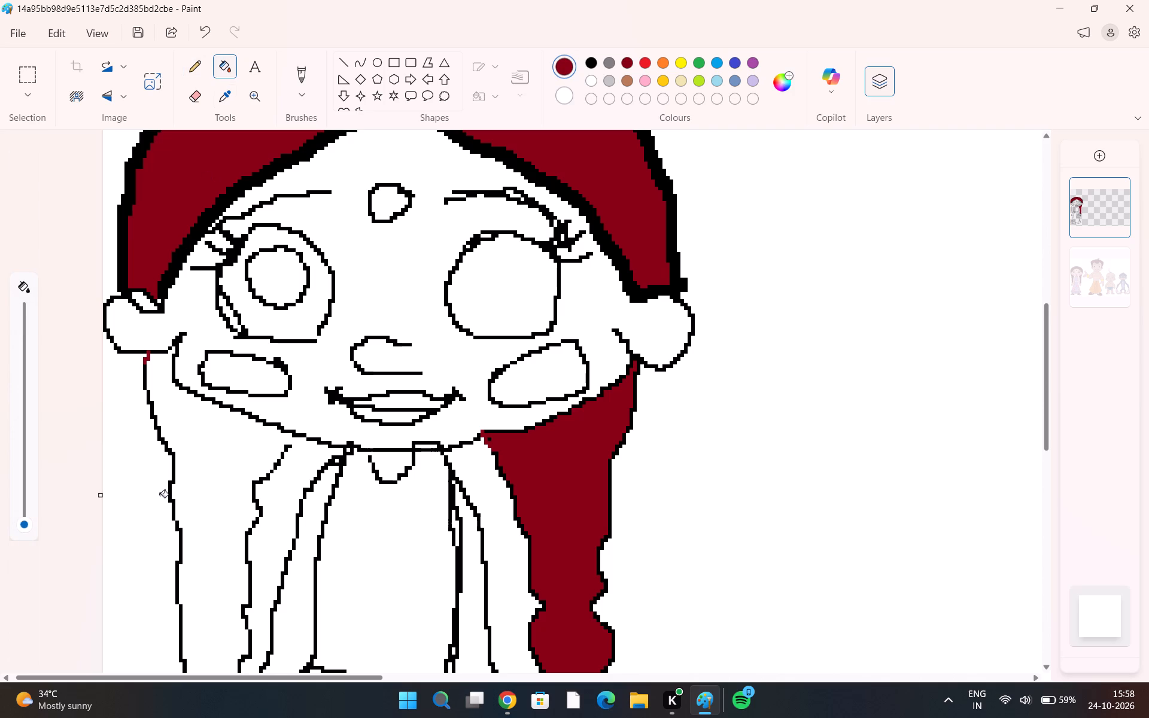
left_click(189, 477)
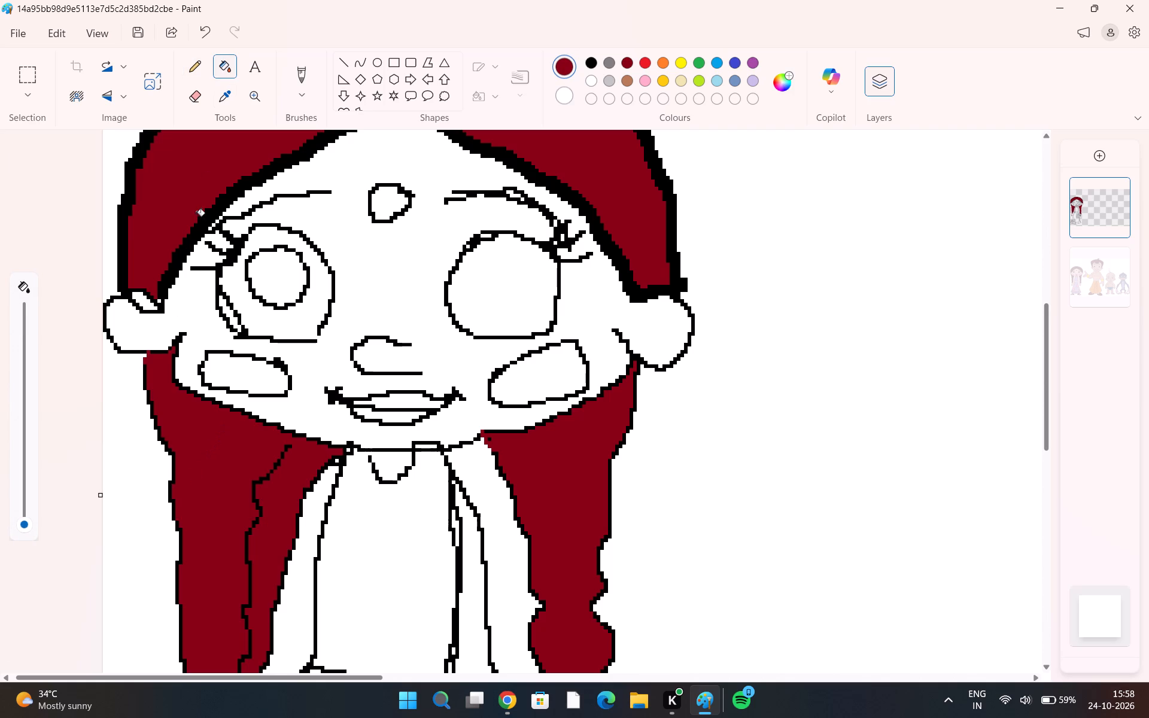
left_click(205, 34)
Join the inner line of the braid farther from the boy to the jaw in dark red pencil, and fill the braid dark red.
left_click(193, 66)
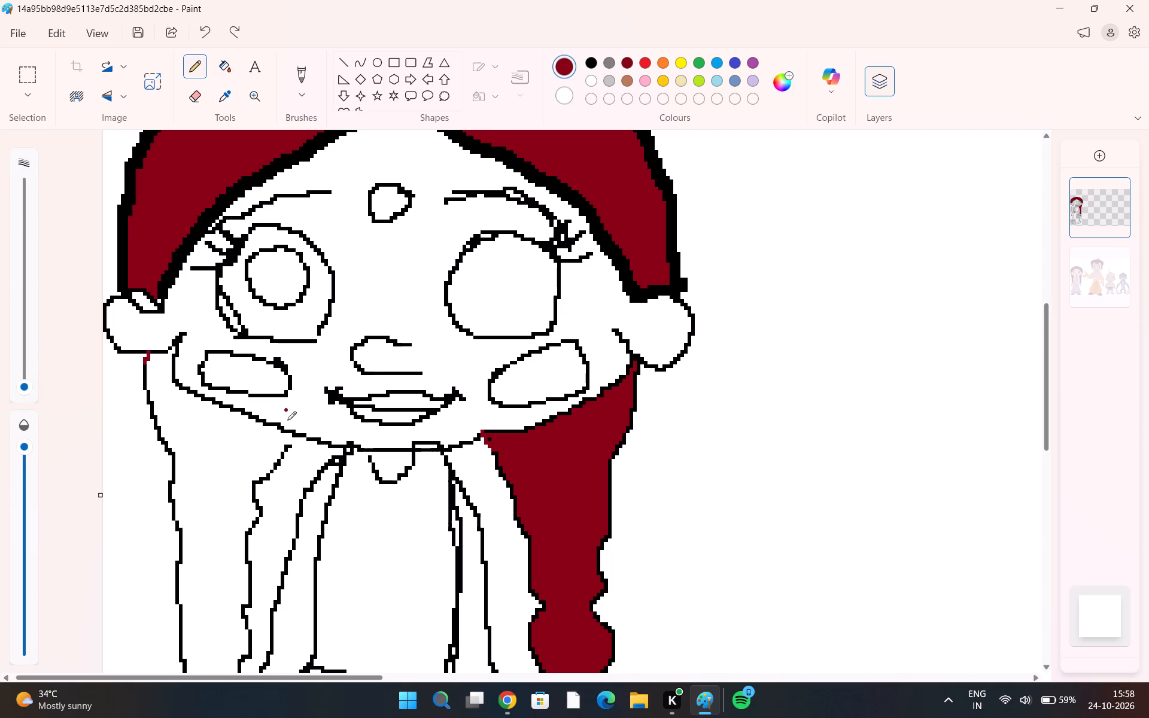
left_click_drag(298, 436, 284, 450)
scroll(260, 517, "down", 1)
scroll(260, 517, "up", 1)
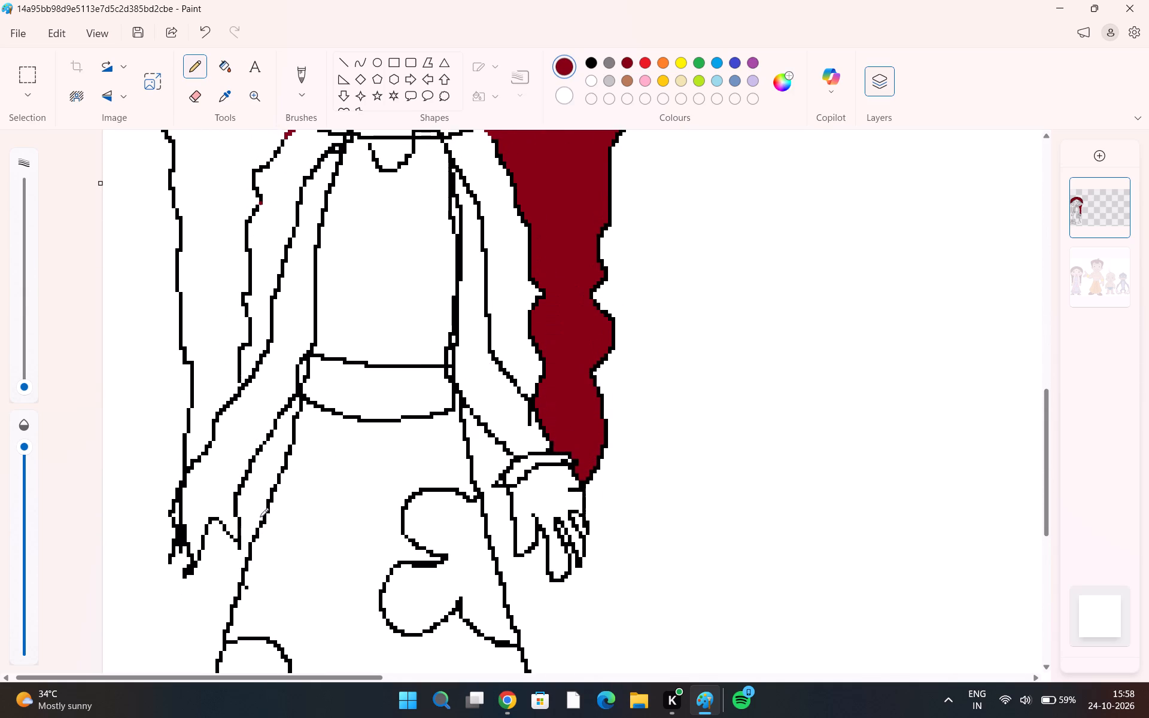
scroll(260, 517, "up", 1)
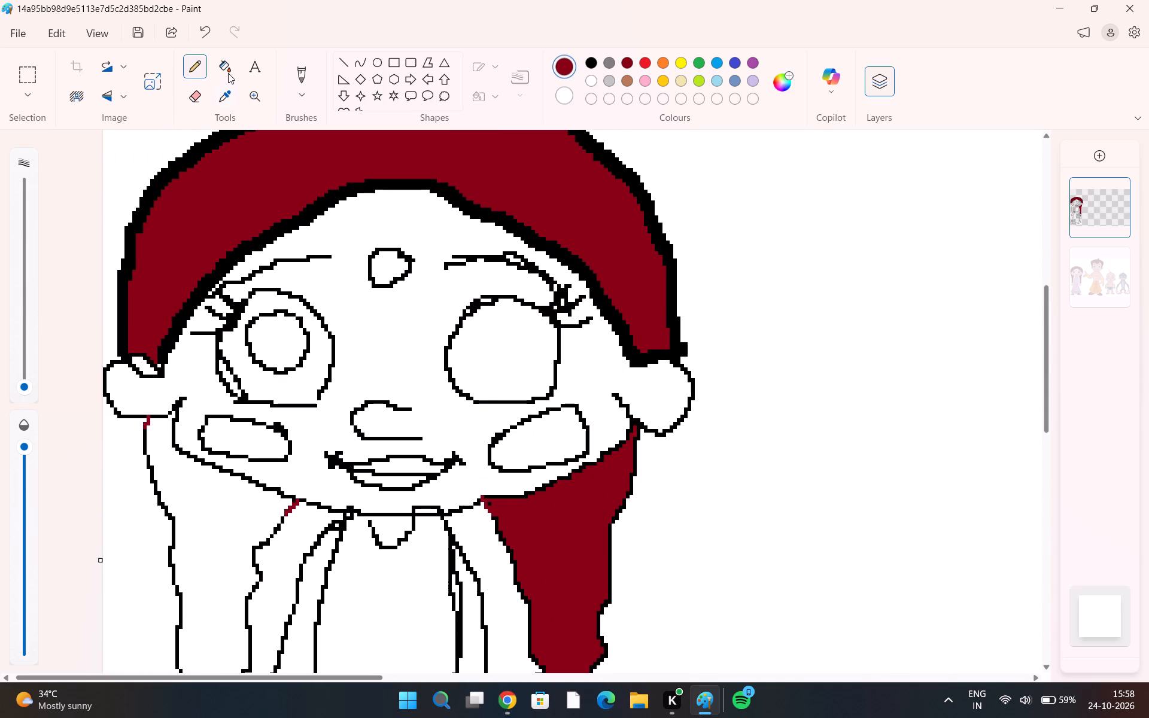
left_click(227, 66)
left_click(203, 498)
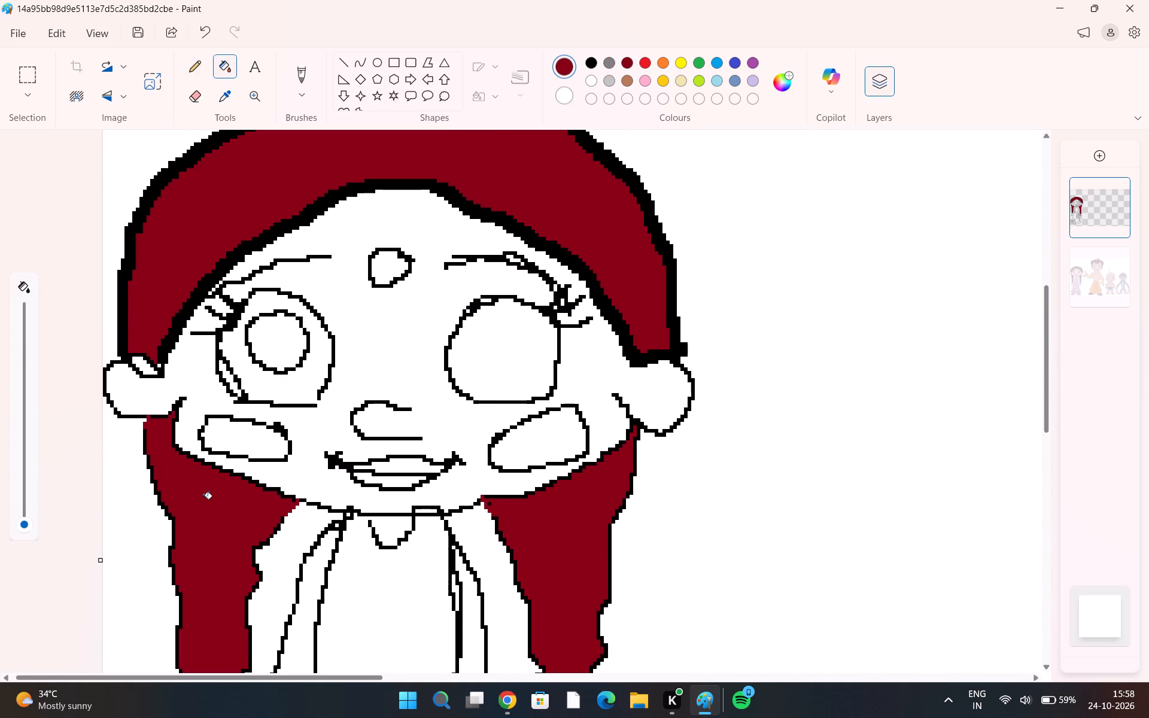
Show the picture layer to compare the girl's filled hair and remaining colours with the original, and hide it again.
scroll(254, 468, "down", 4, "ctrl")
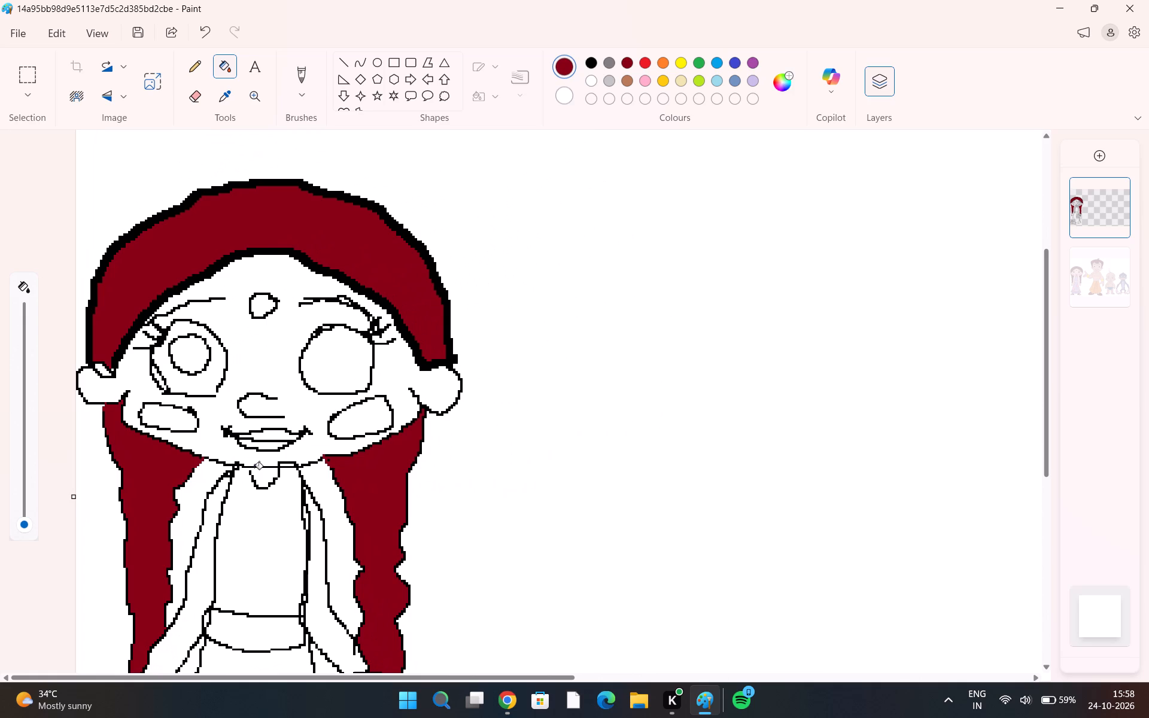
scroll(396, 425, "down", 3, "ctrl")
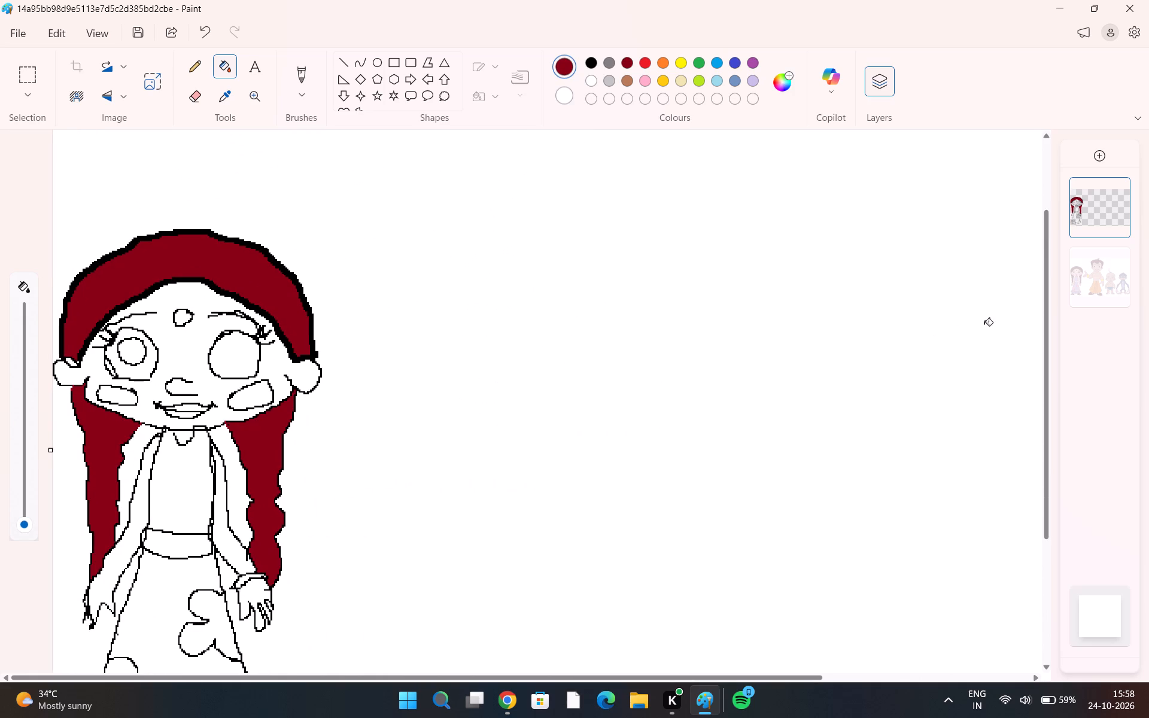
left_click(1123, 260)
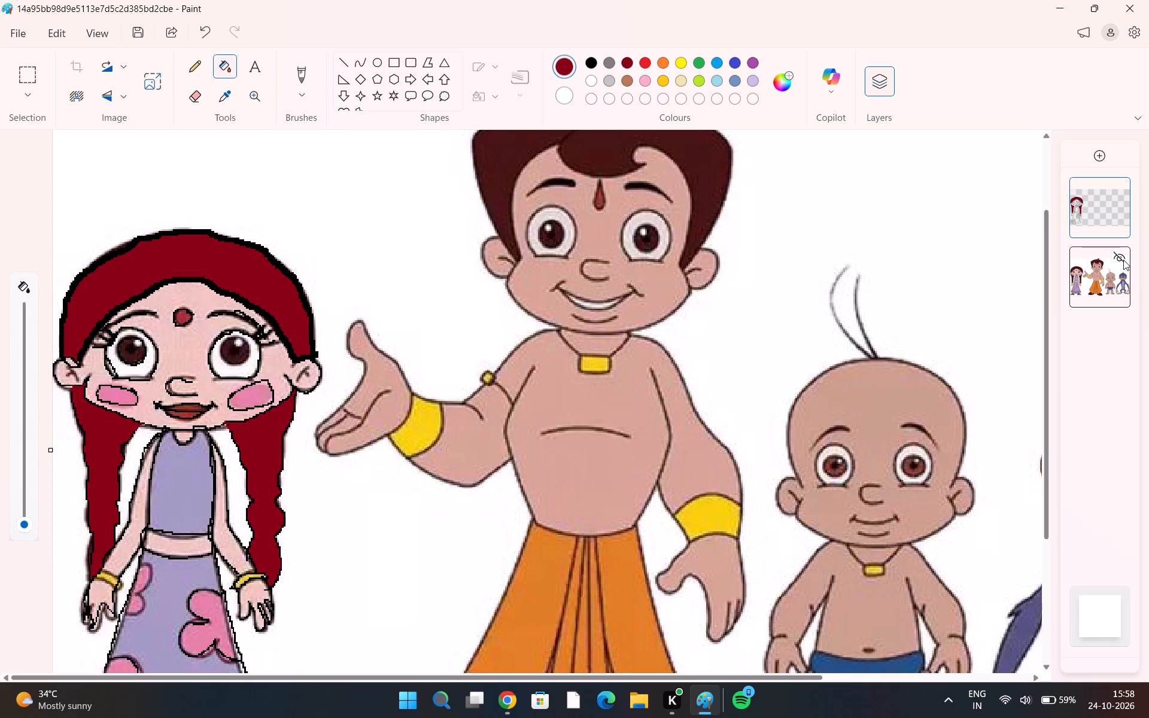
left_click(1123, 260)
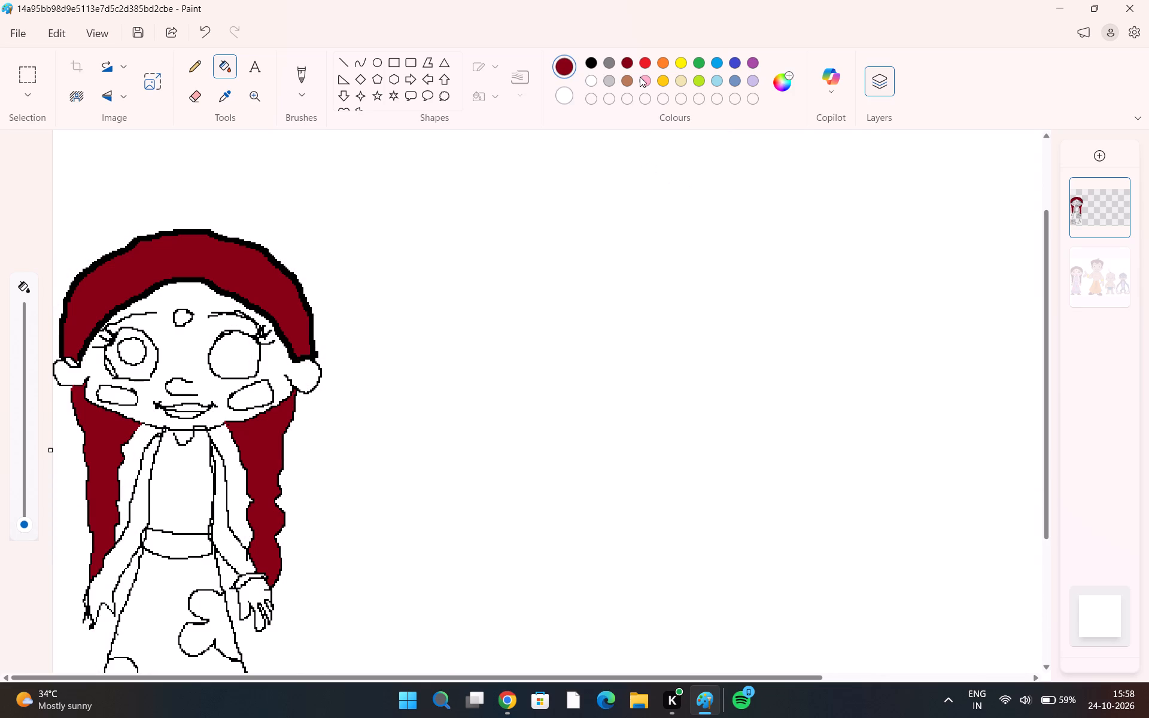
Fill the girl's two cheek patches and the three traced skirt flowers with light pink.
left_click(640, 77)
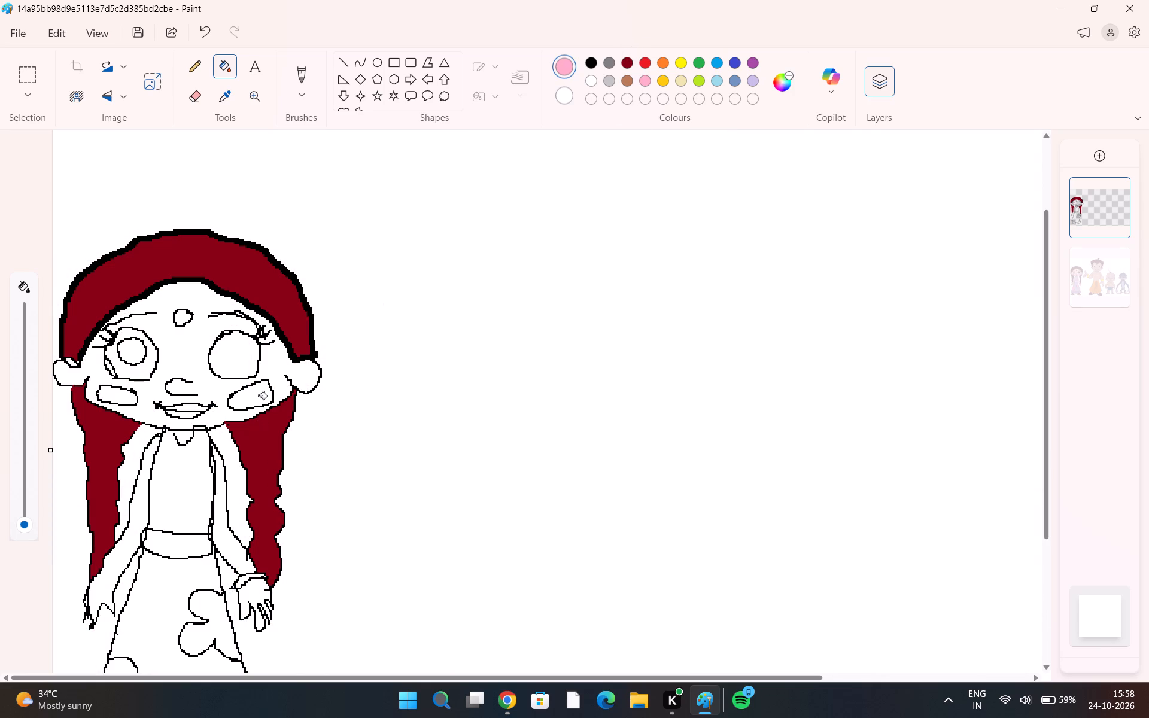
left_click(259, 398)
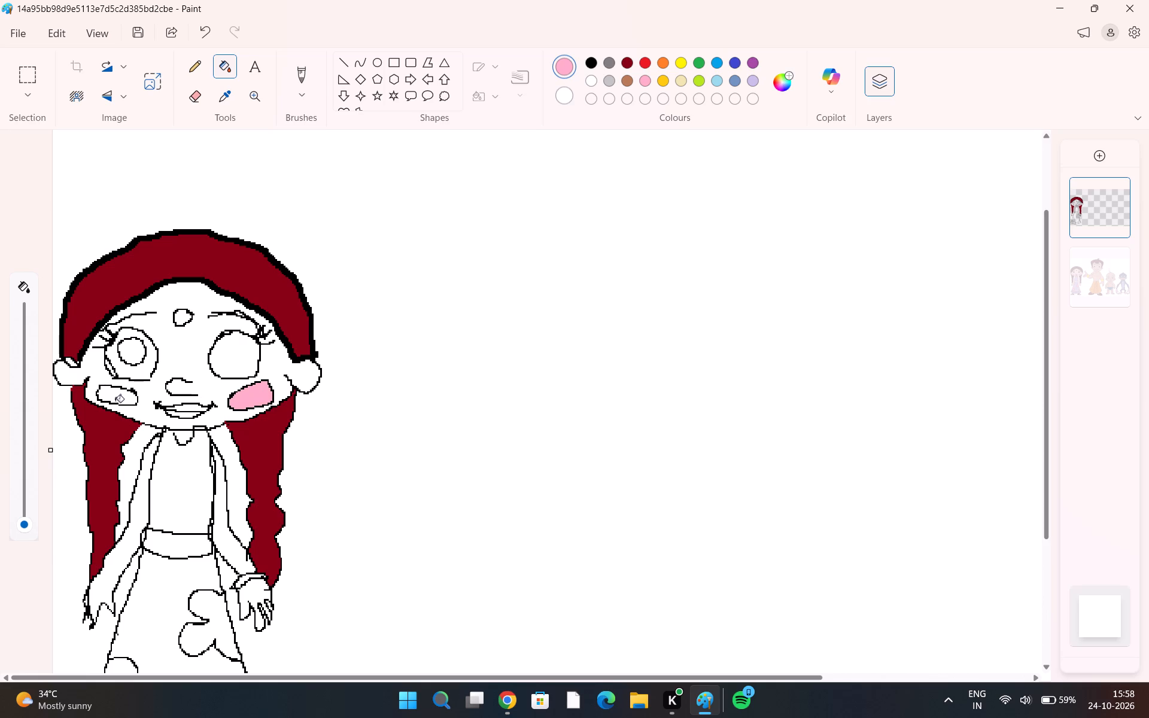
left_click(115, 401)
left_click(214, 609)
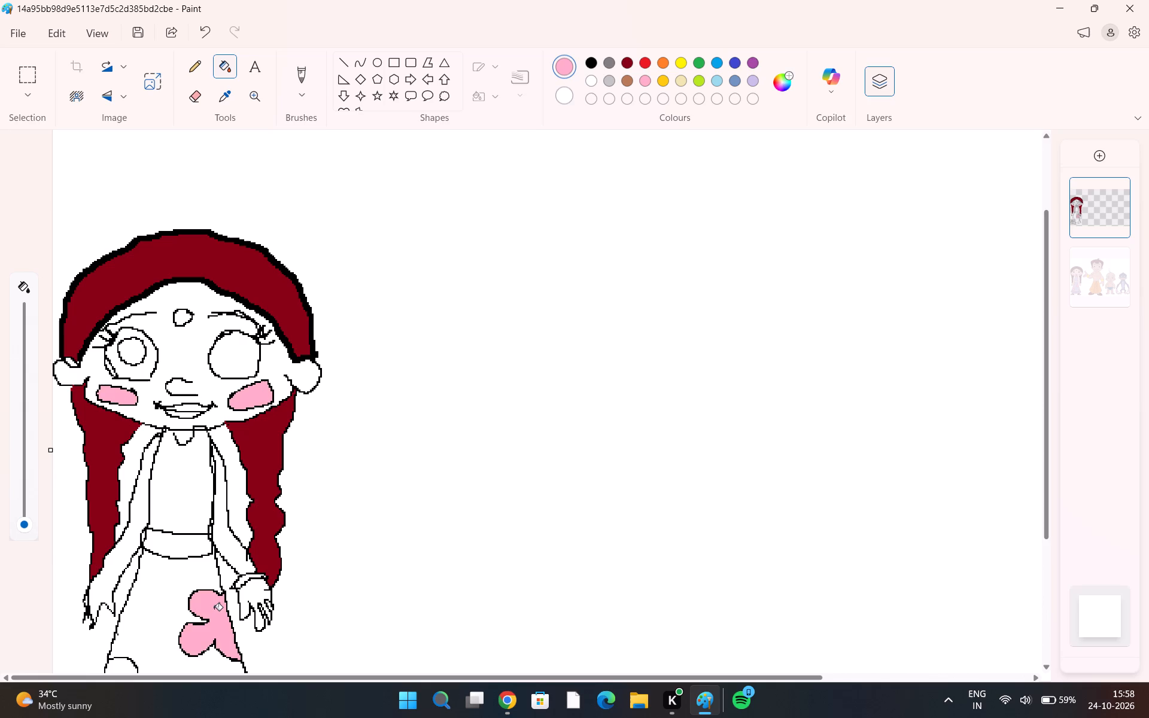
scroll(214, 609, "down", 1)
left_click(117, 502)
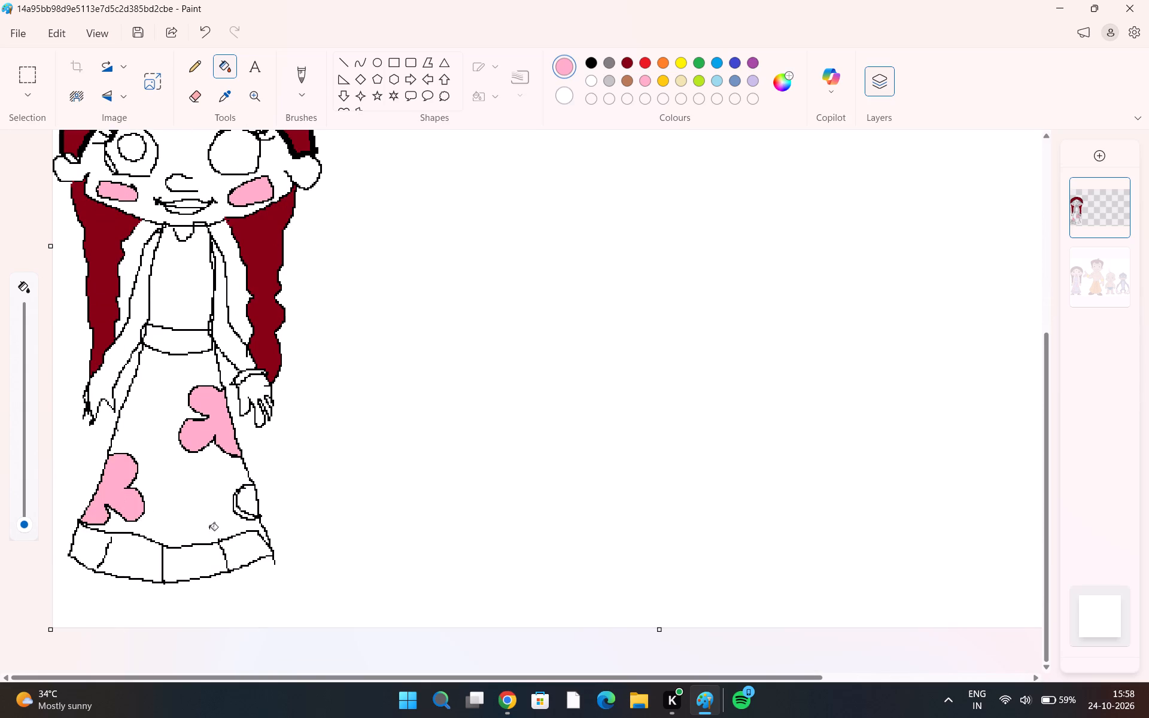
left_click(241, 506)
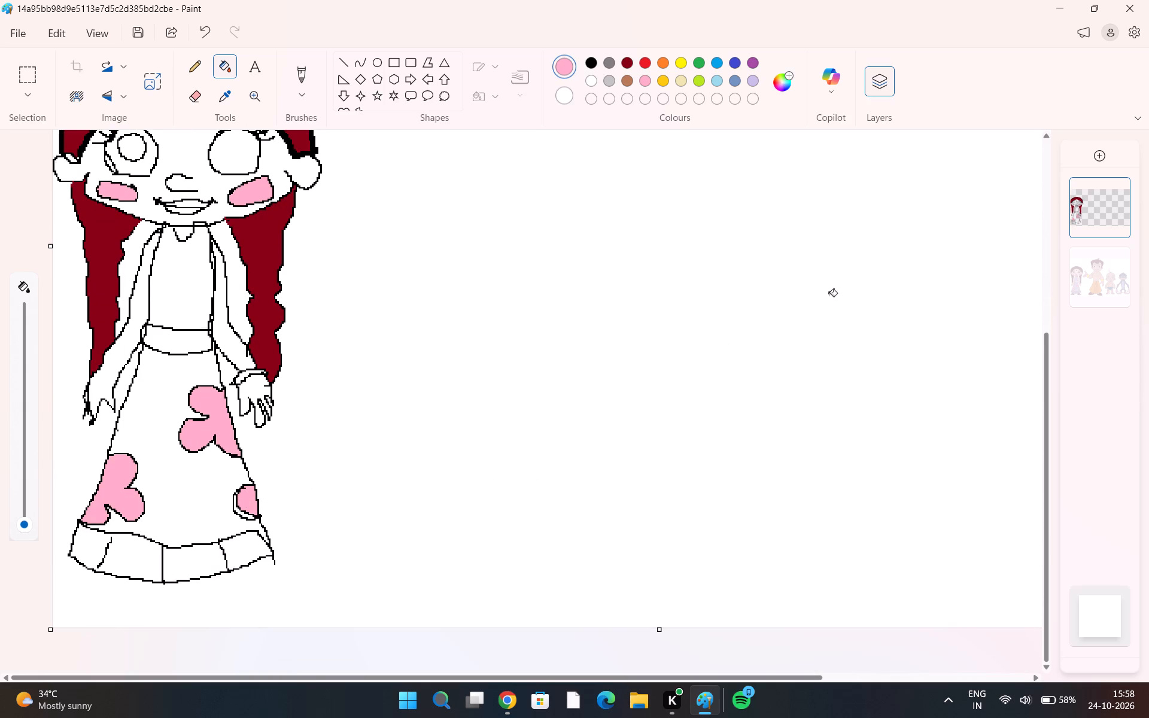
Show the picture layer for reference, mix the lavender fill colour #C496FF to approximate the girl's outfit, and hide the picture layer.
left_click(1123, 251)
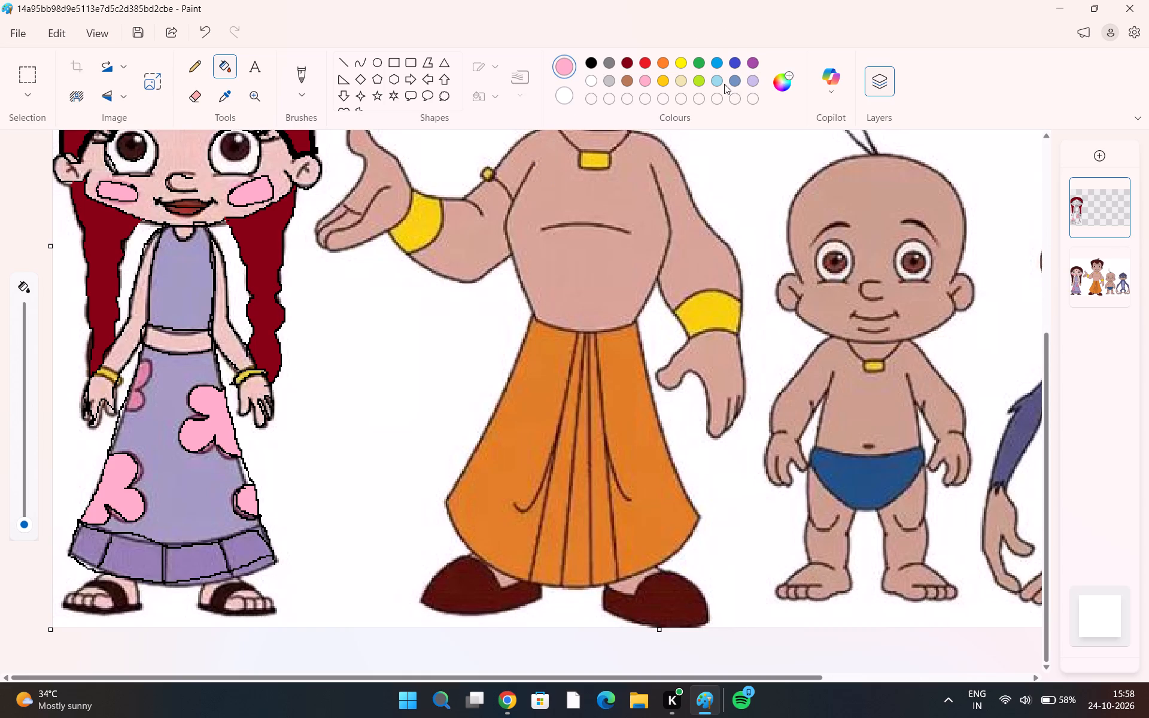
left_click(778, 84)
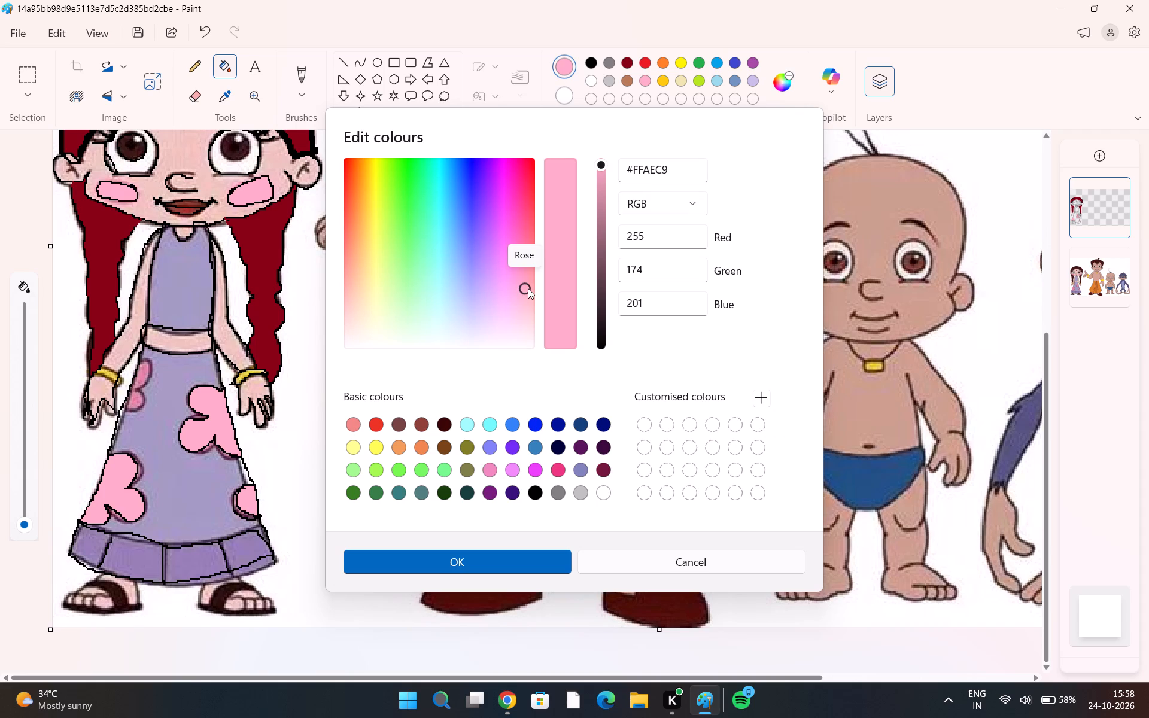
left_click_drag(527, 289, 482, 297)
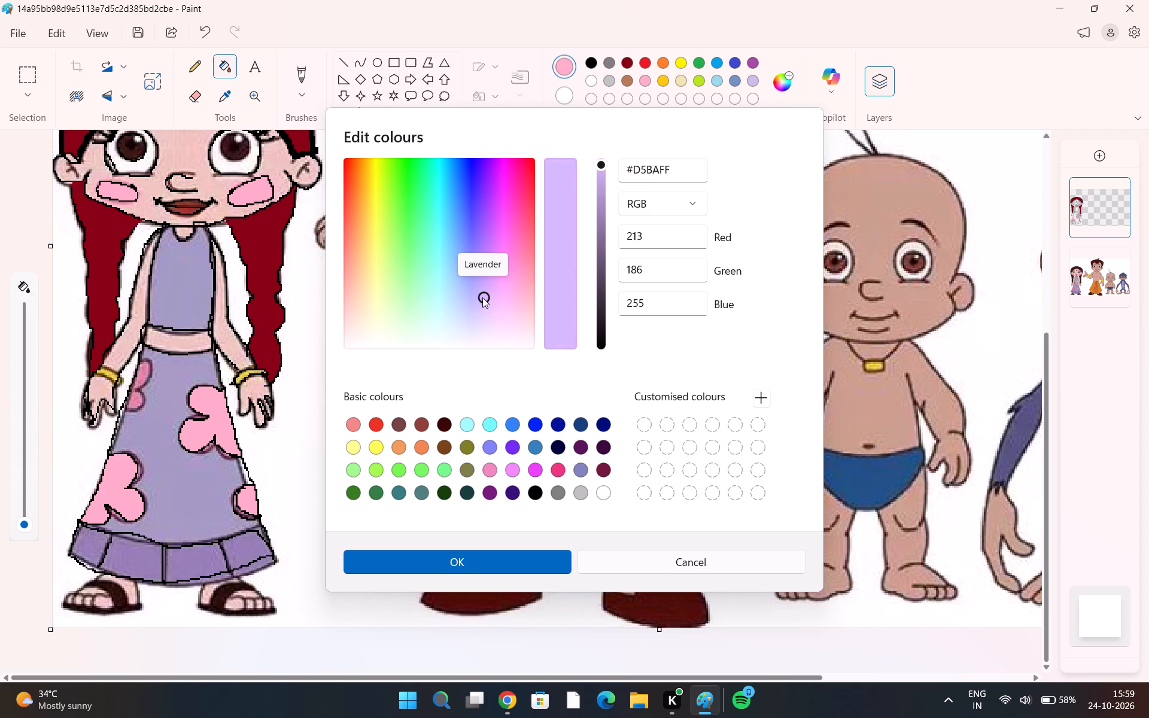
left_click_drag(482, 297, 509, 306)
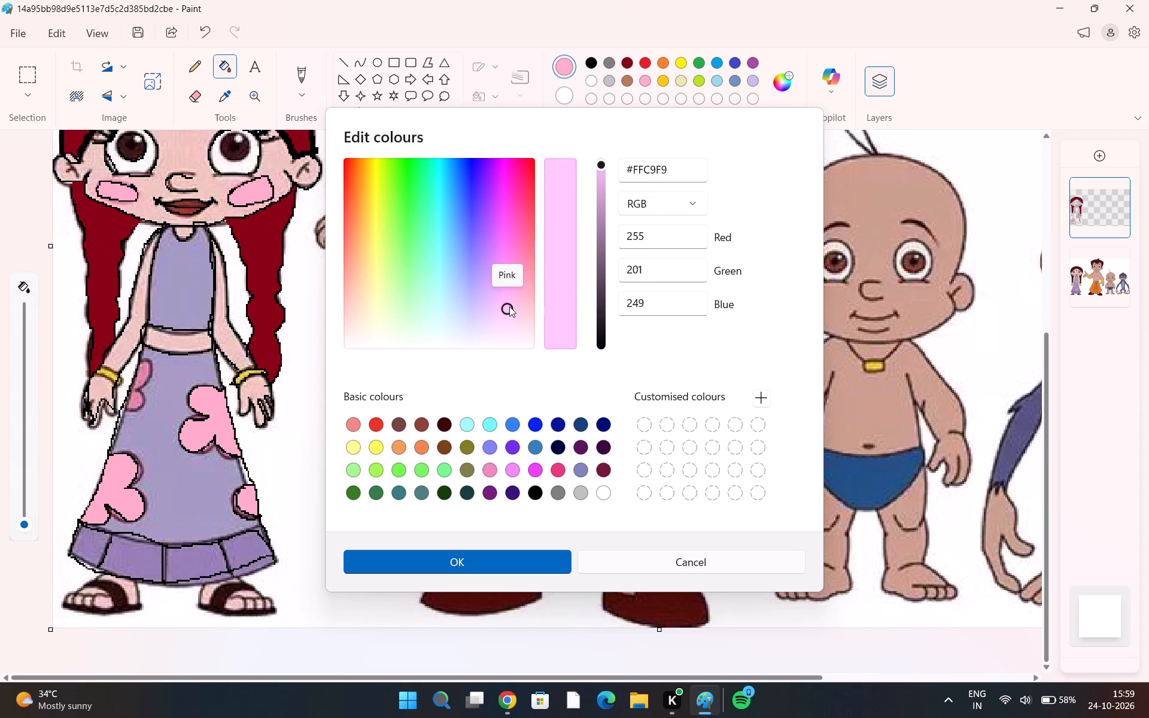
left_click_drag(509, 306, 496, 288)
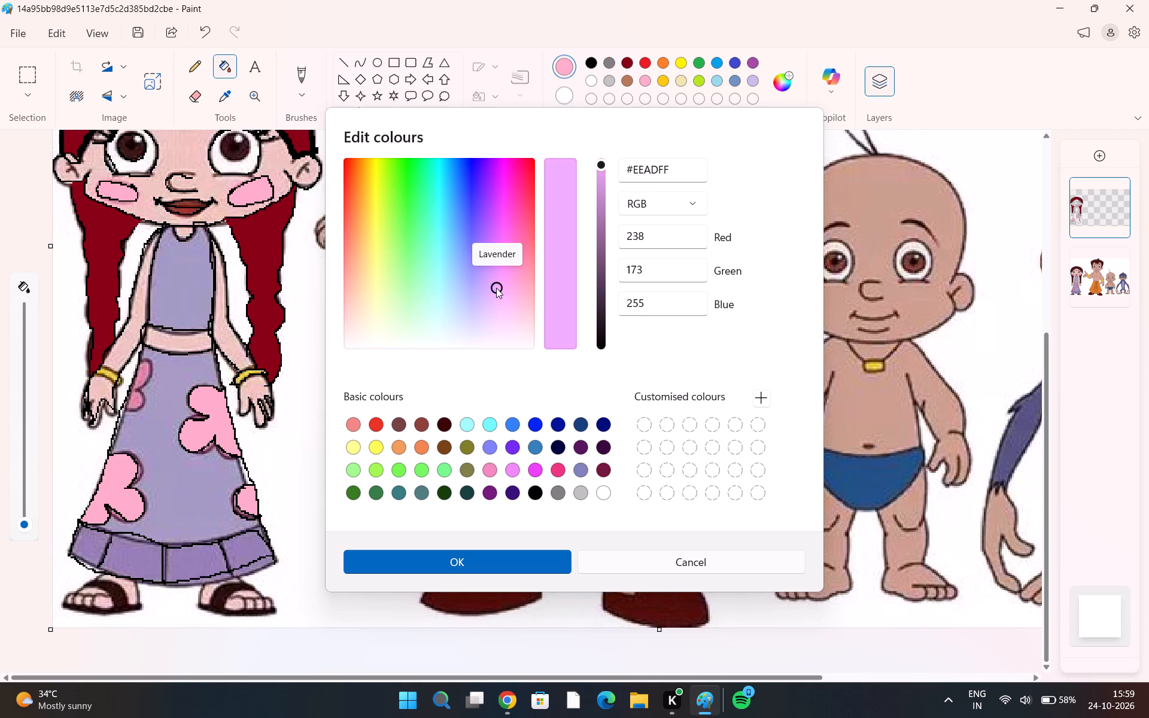
left_click_drag(496, 288, 497, 272)
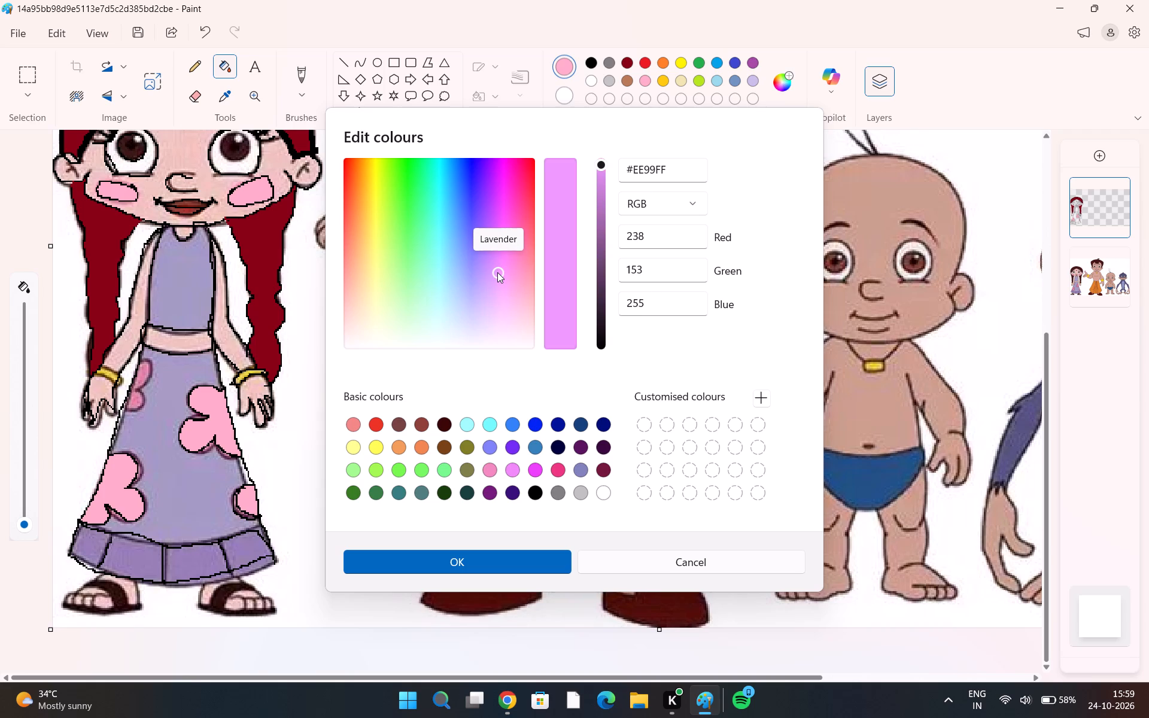
left_click_drag(497, 272, 486, 270)
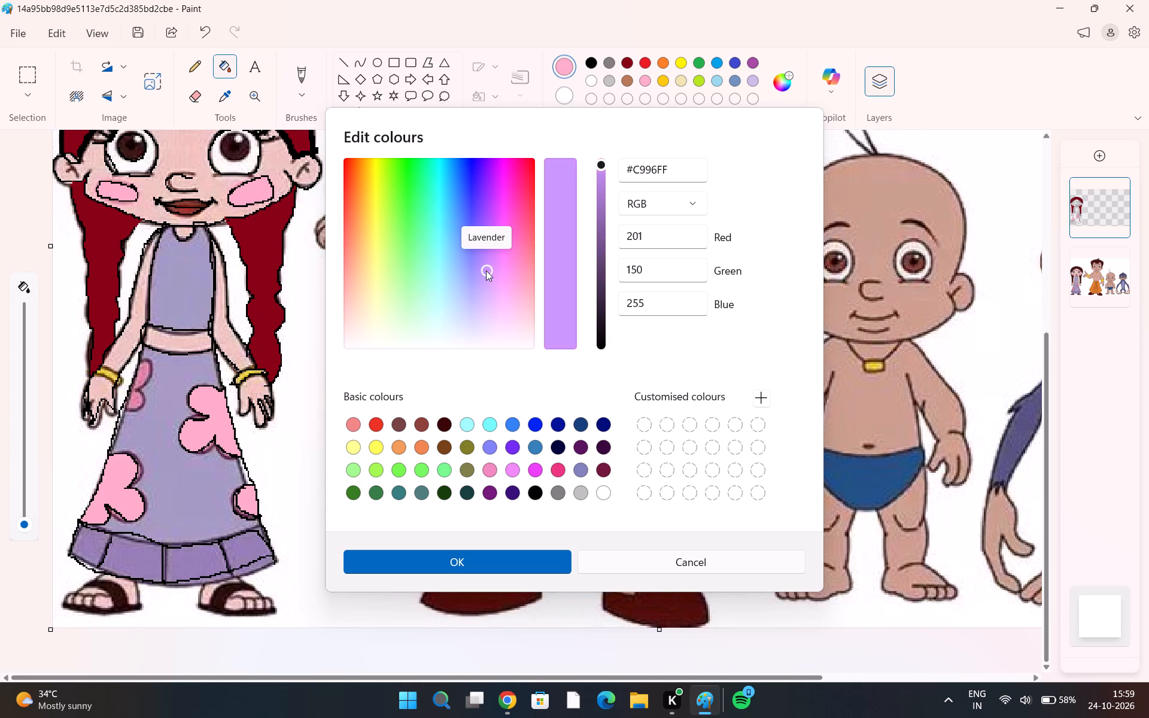
left_click_drag(486, 270, 485, 270)
left_click(500, 554)
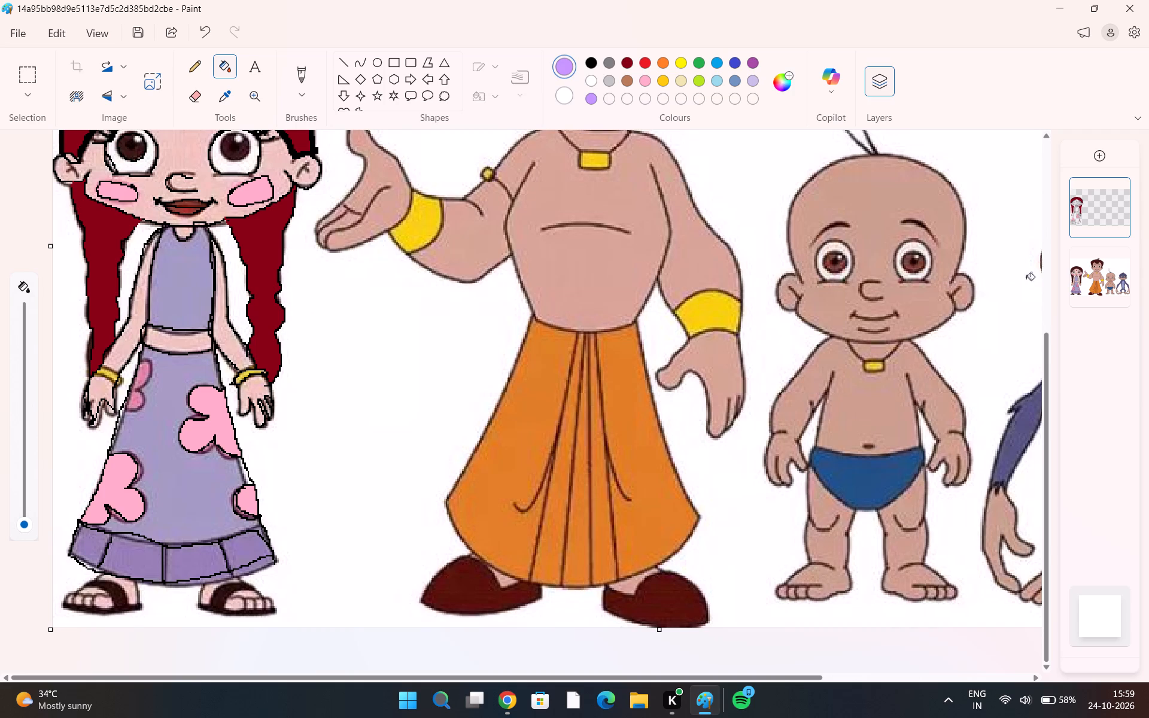
left_click(1117, 256)
Fill the girl's skirt, top and all four hem sections with lavender, checking the hem against the picture layer.
left_click(164, 407)
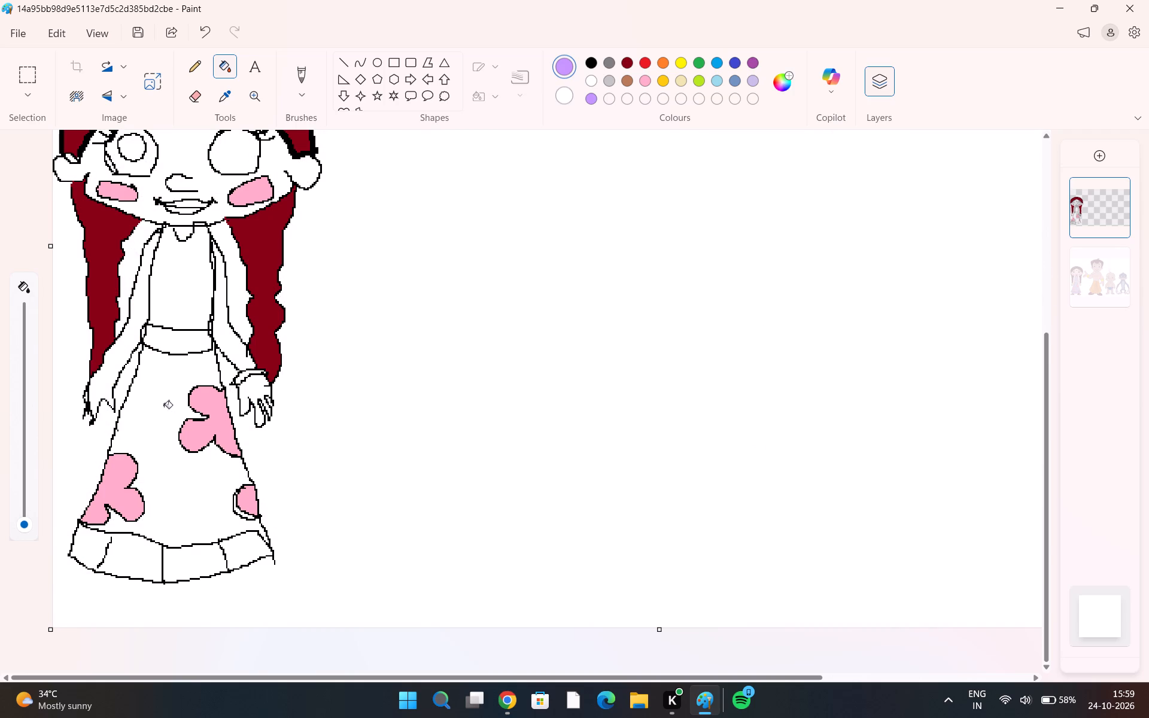
left_click(181, 309)
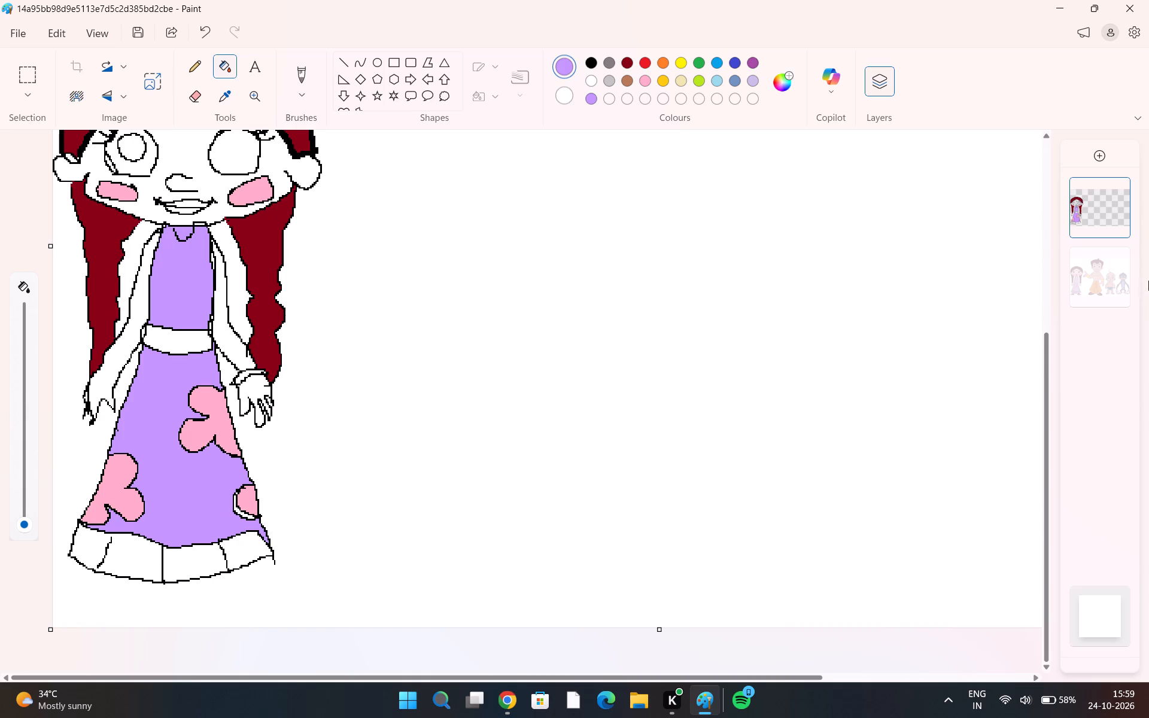
left_click(1124, 263)
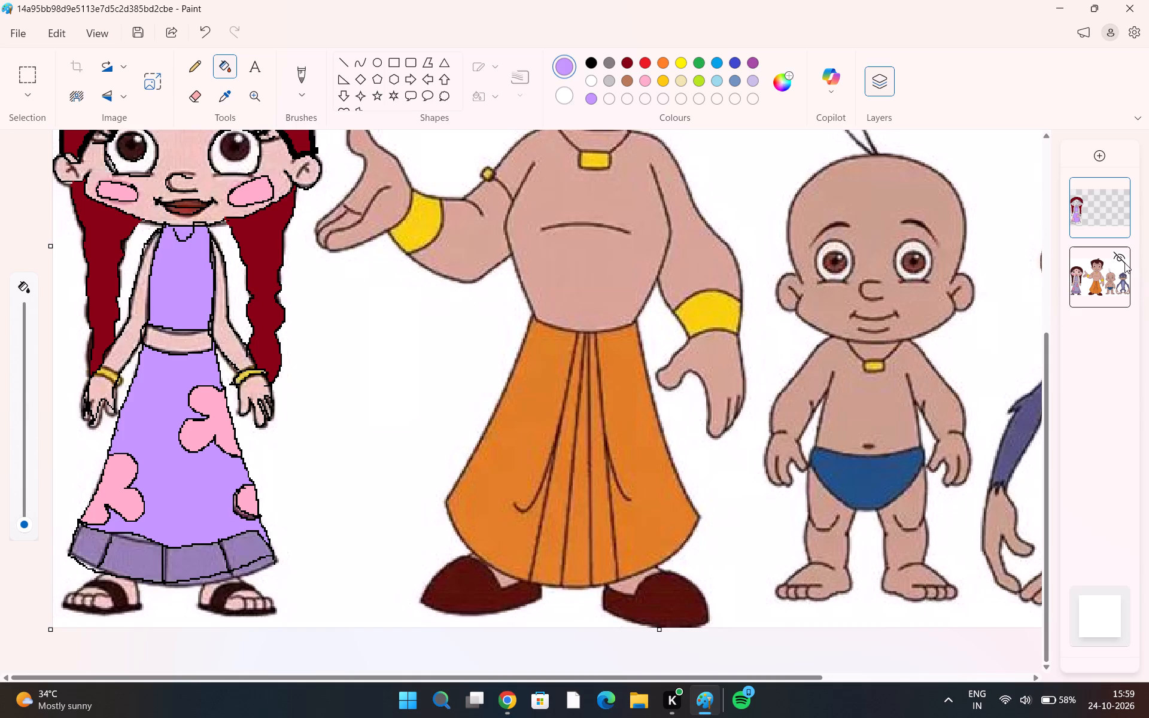
left_click(1124, 263)
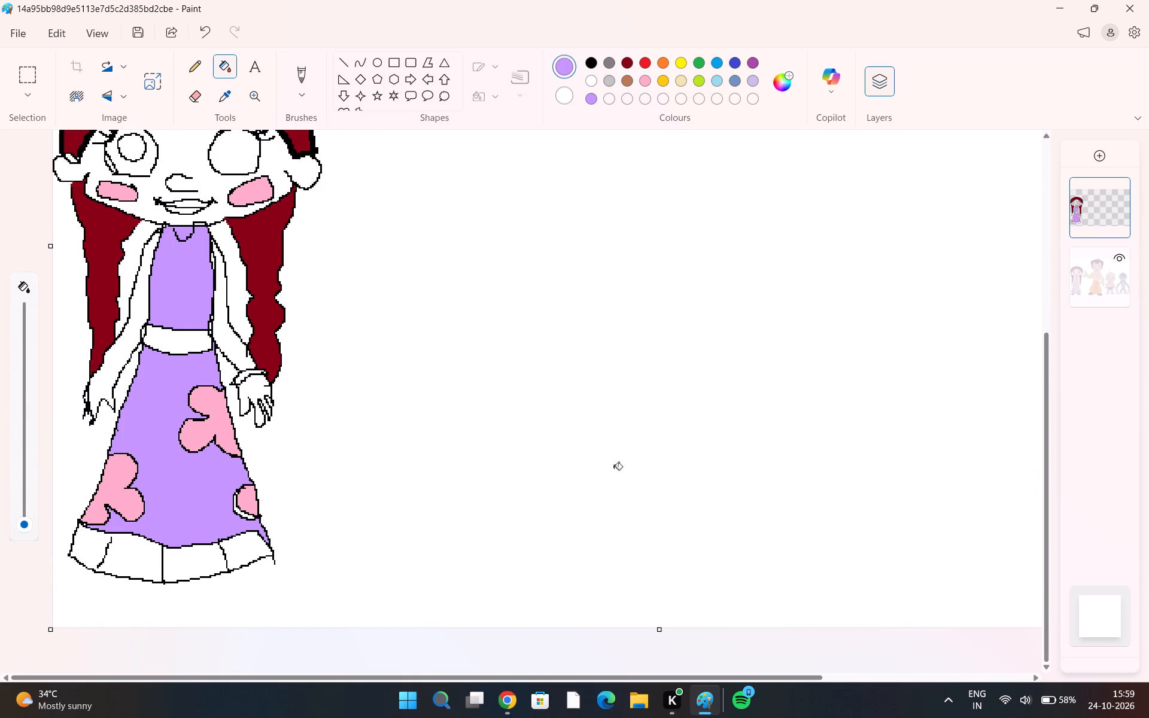
left_click(249, 555)
left_click_drag(199, 568, 128, 563)
left_click_drag(128, 563, 98, 558)
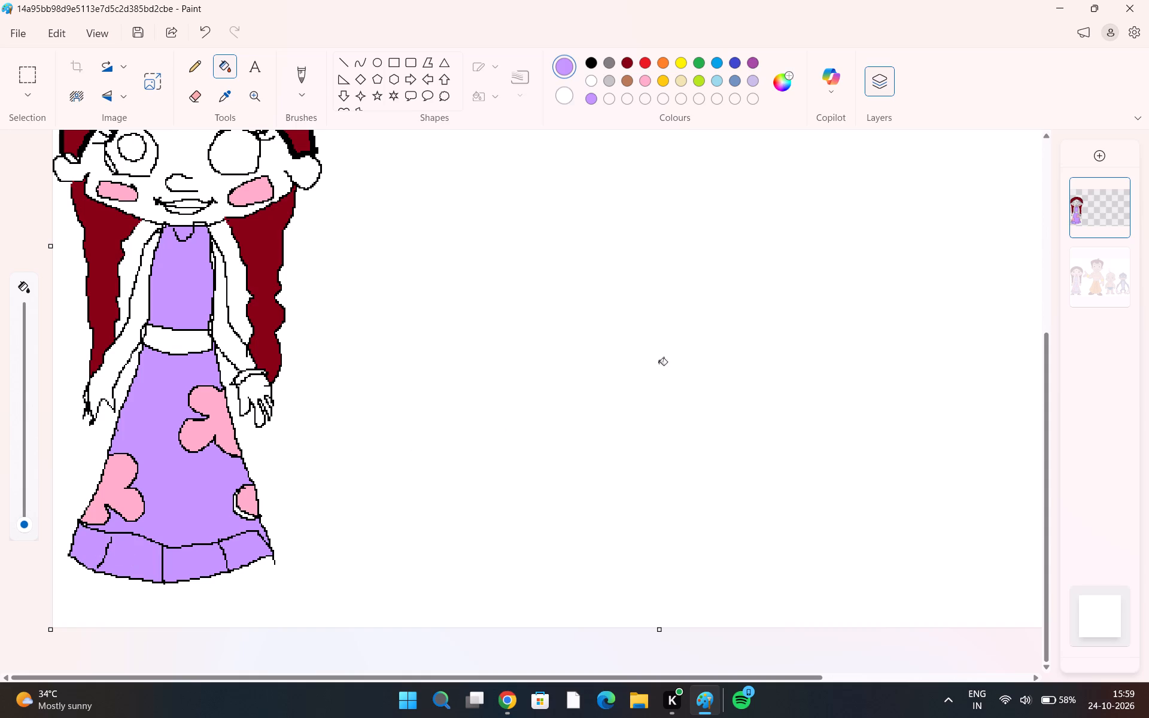
Show the picture layer to see the girl's skin tone, and save light yellow #FFFEC8 as a customised colour.
scroll(373, 347, "up", 1)
scroll(373, 347, "down", 1)
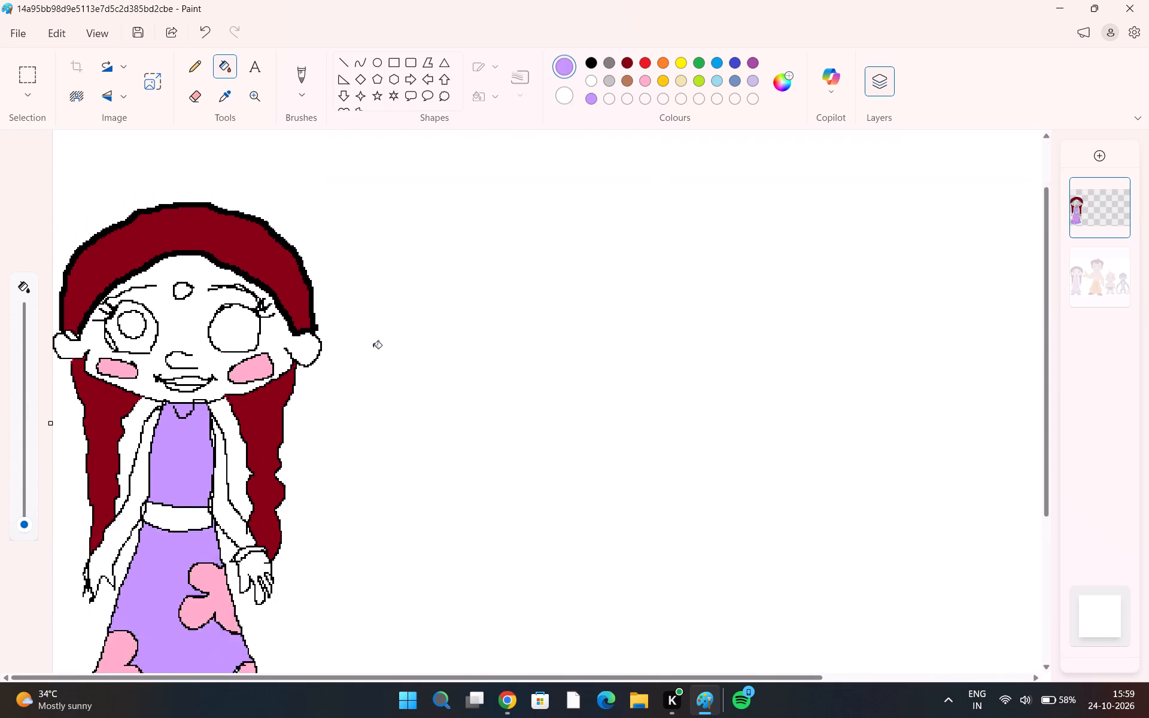
scroll(373, 347, "down", 1)
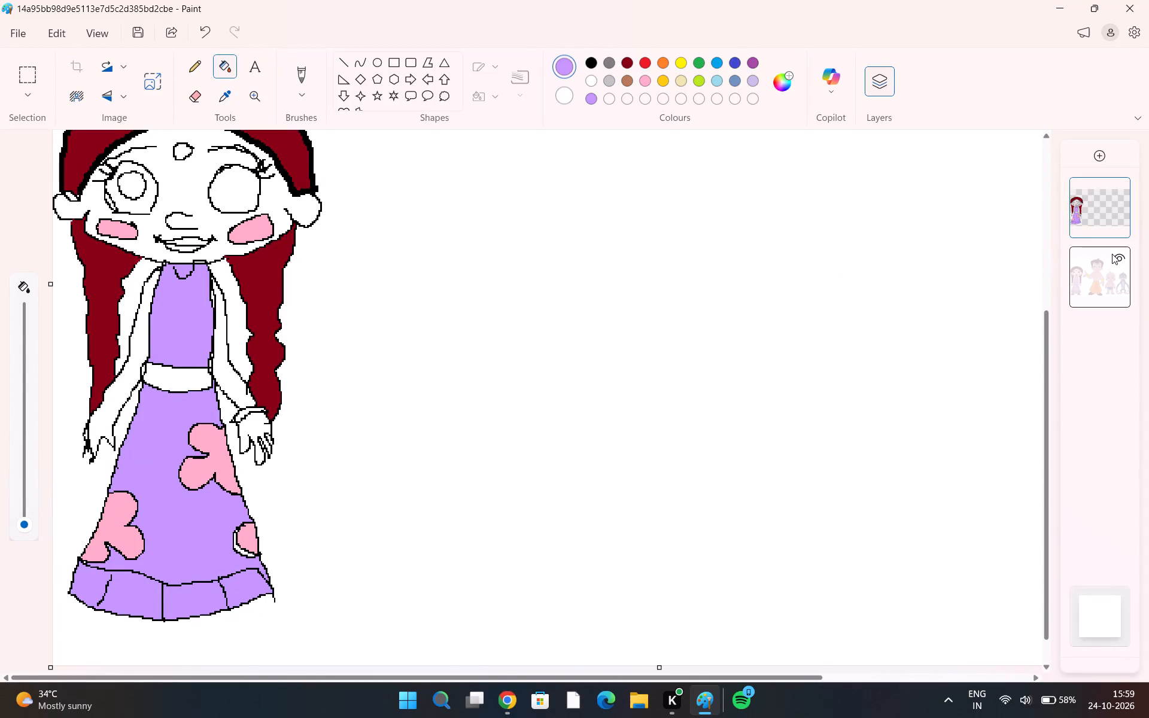
left_click(1122, 254)
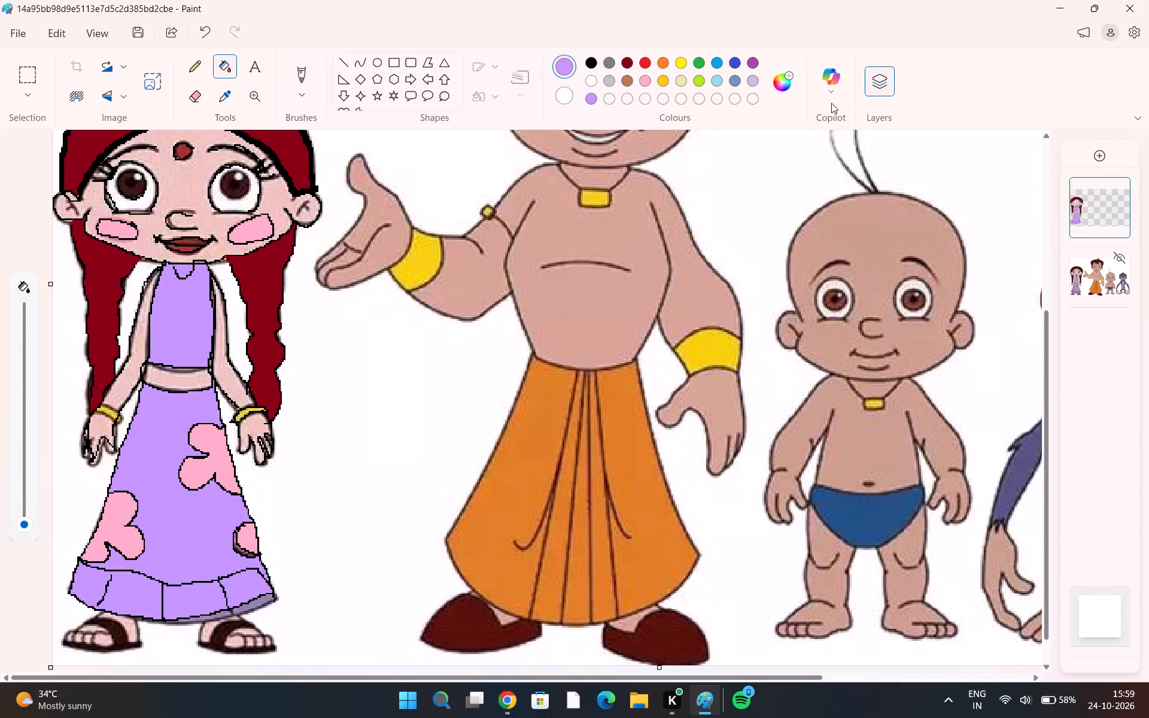
left_click(787, 81)
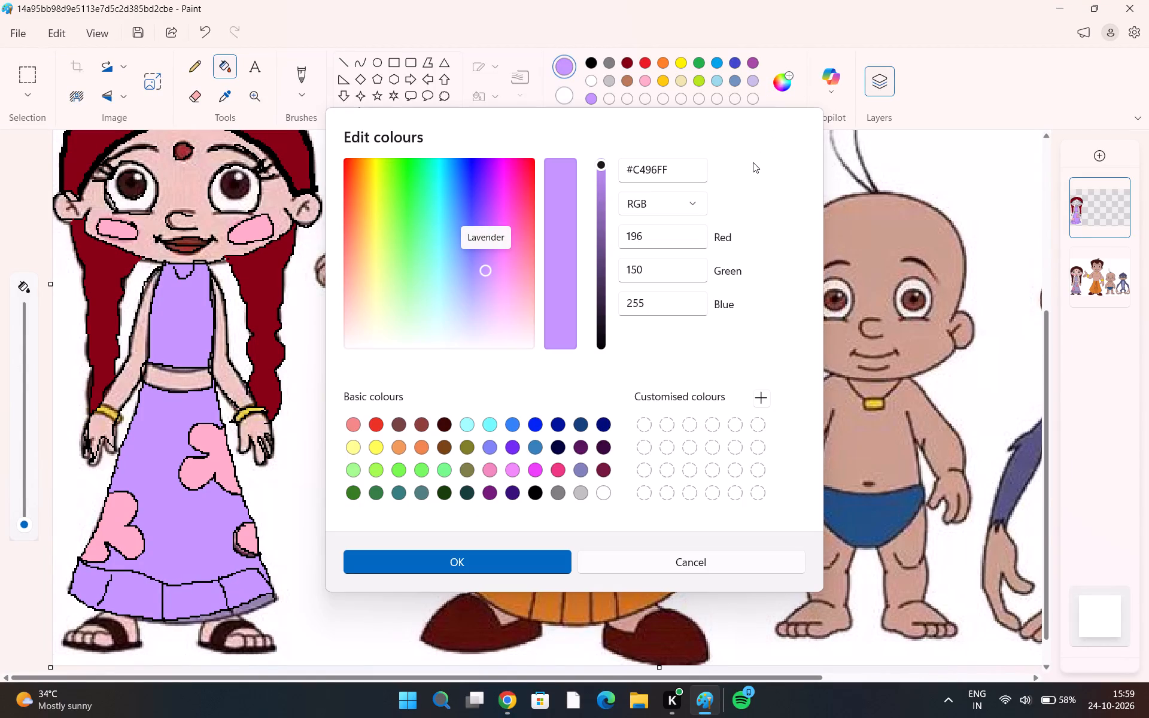
left_click(866, 252)
left_click_drag(478, 265, 395, 227)
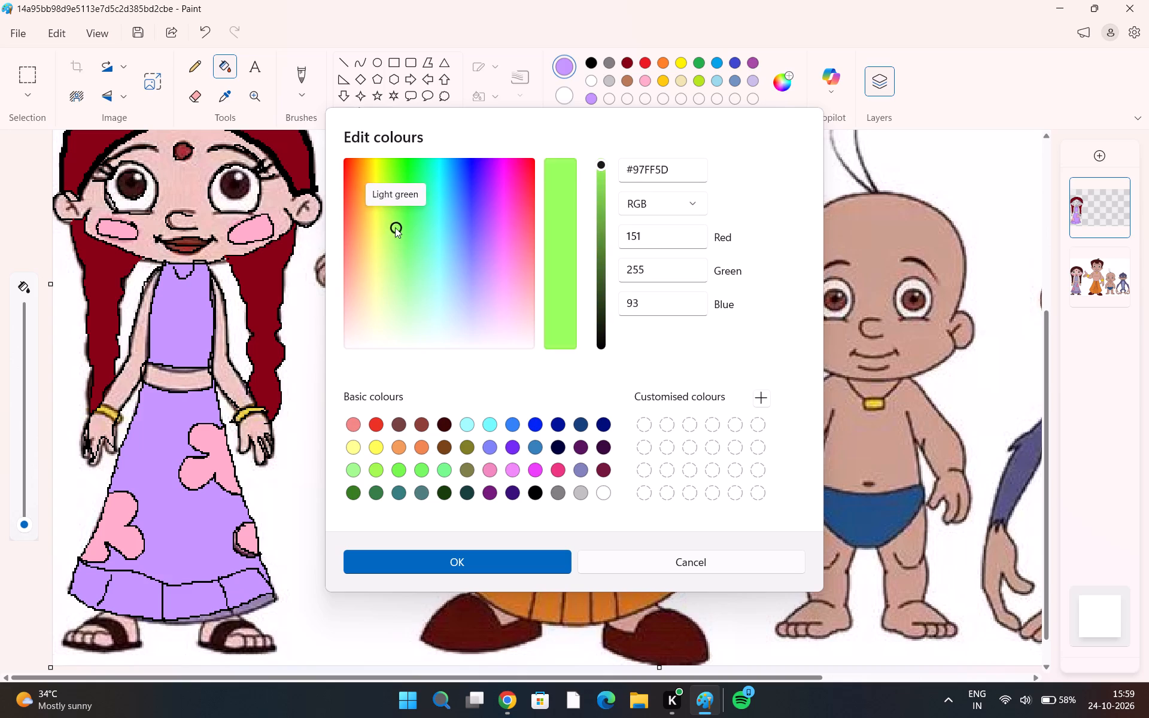
left_click_drag(395, 227, 390, 290)
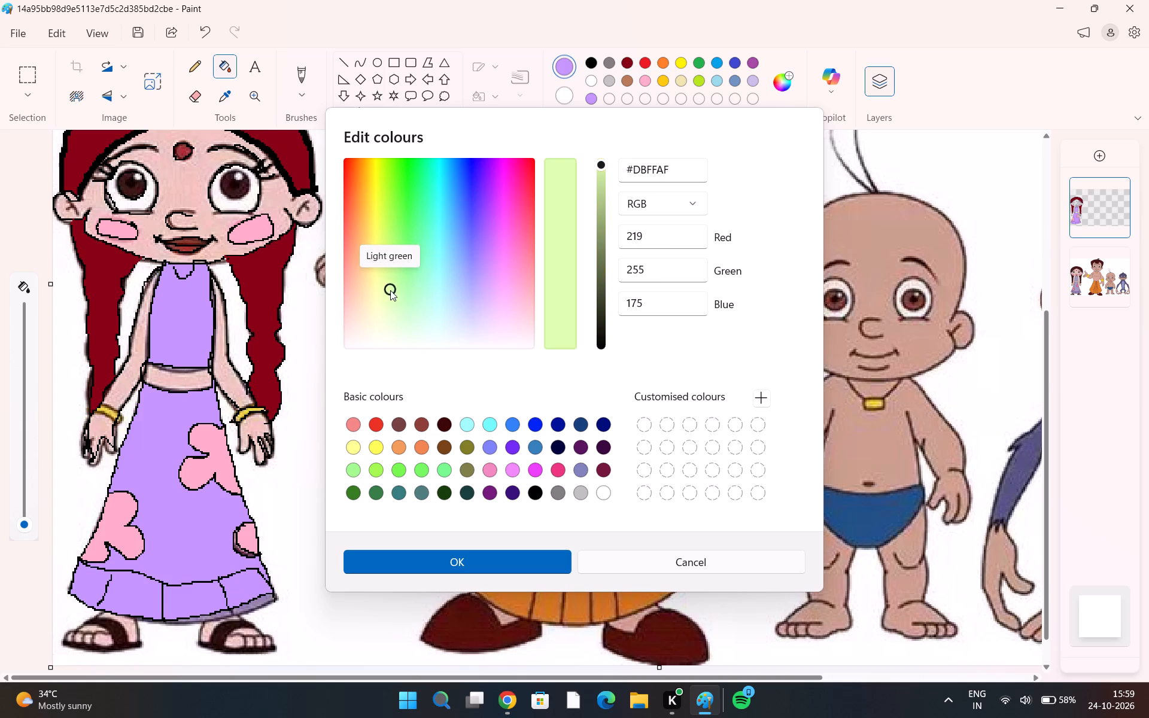
left_click_drag(390, 290, 375, 308)
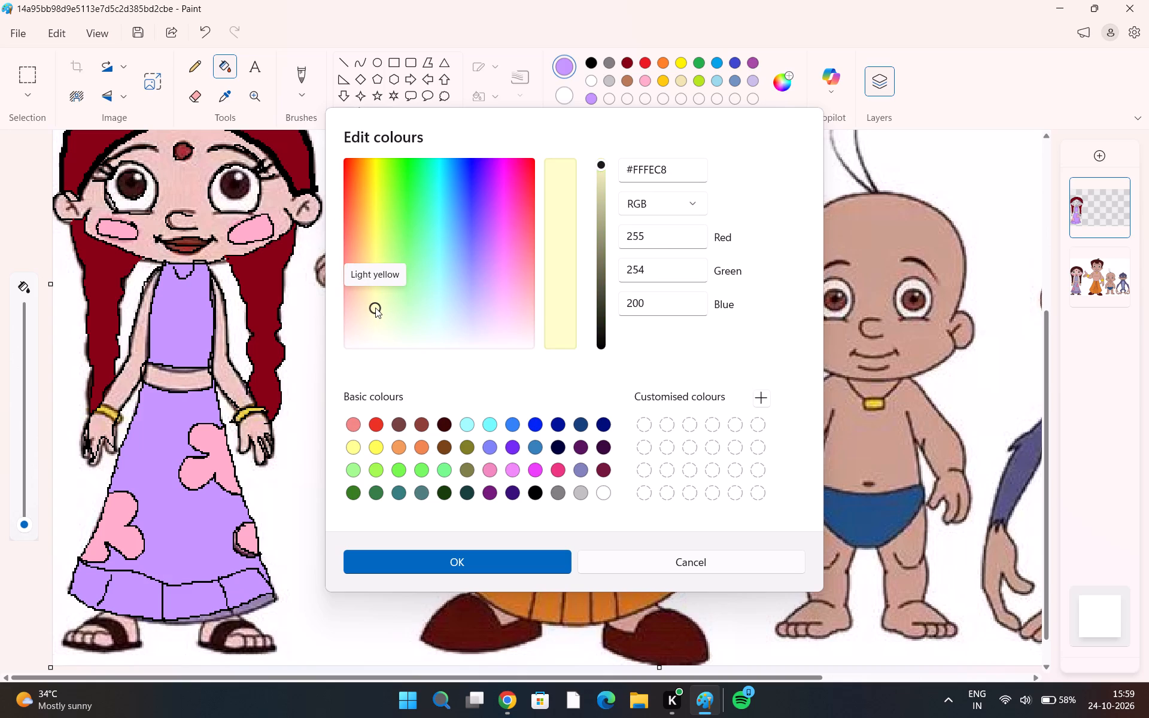
left_click(186, 194)
left_click(704, 398)
left_click(759, 398)
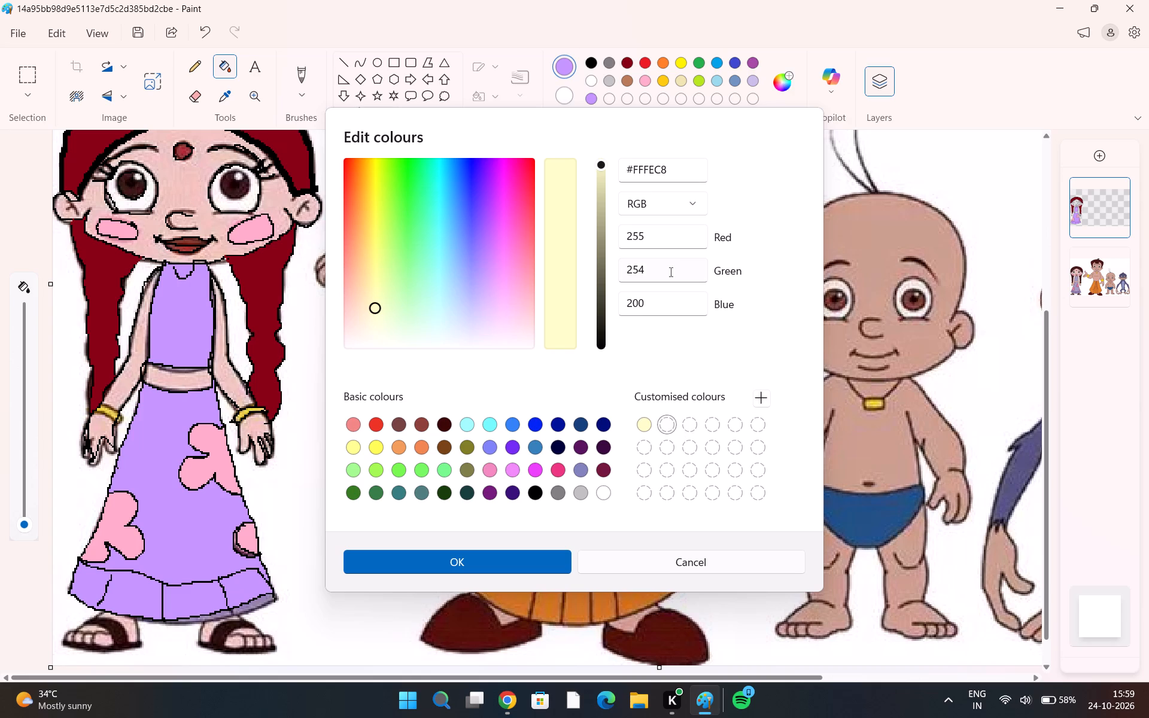
Mix the pale skin fill colour #FFEFCF, apply it as the current colour, and hide the picture layer.
left_click(369, 303)
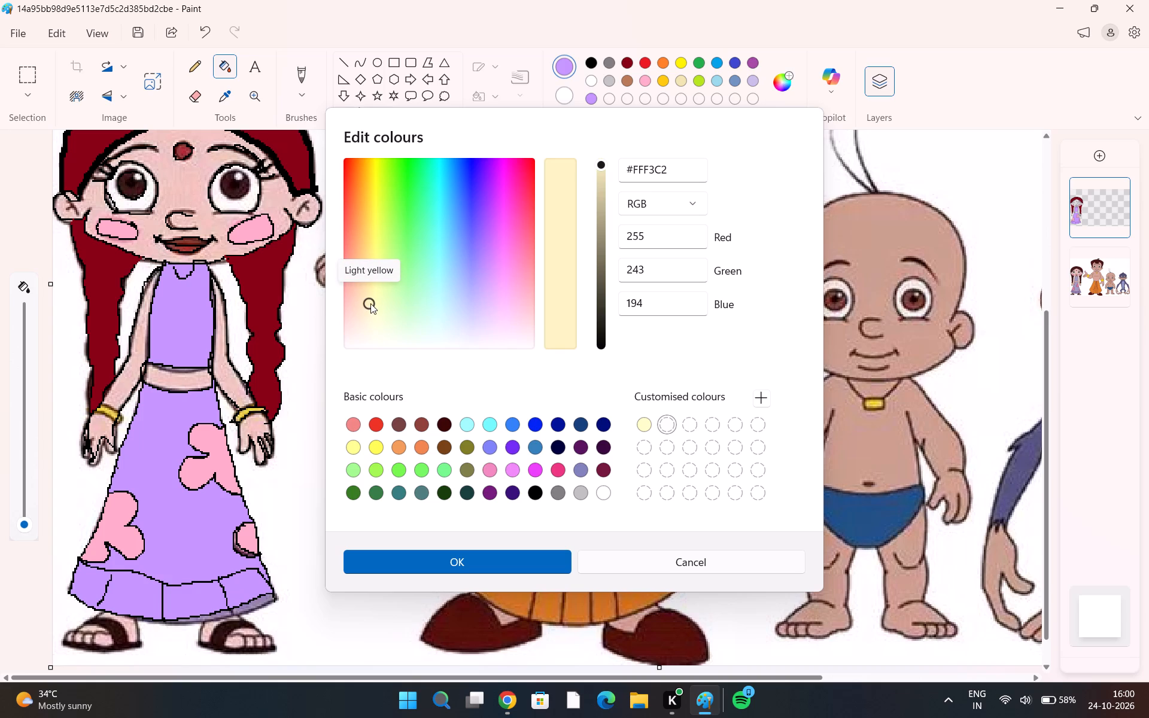
left_click_drag(370, 303, 395, 284)
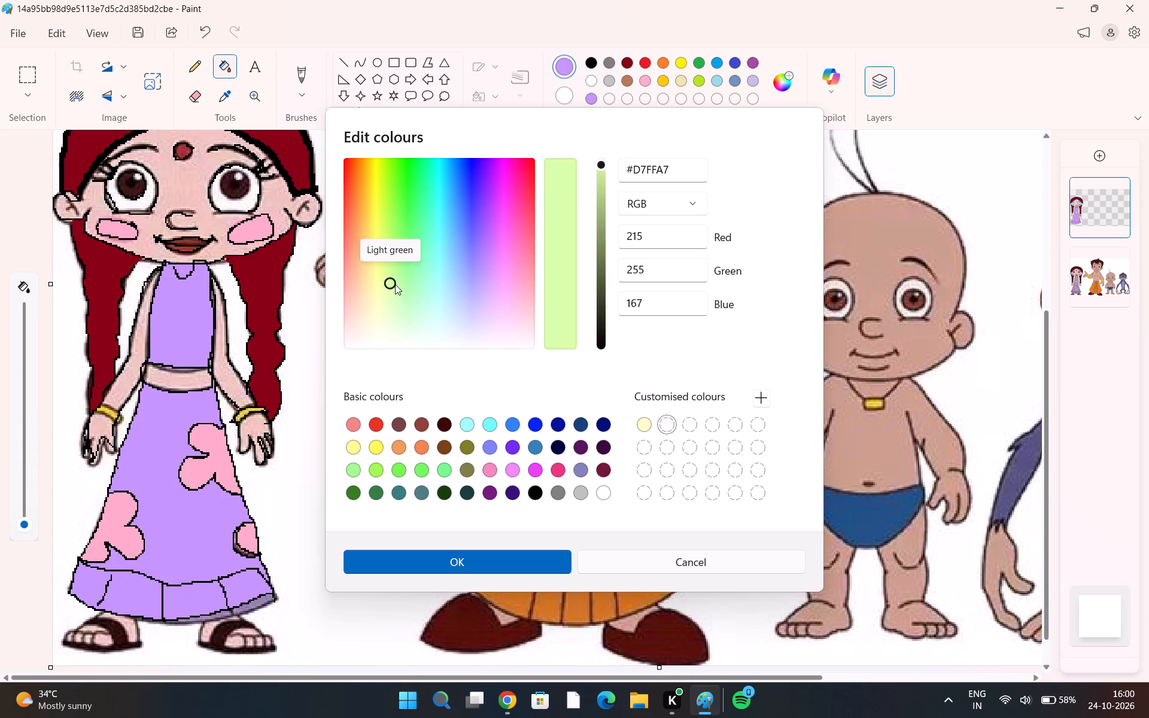
left_click_drag(395, 284, 435, 260)
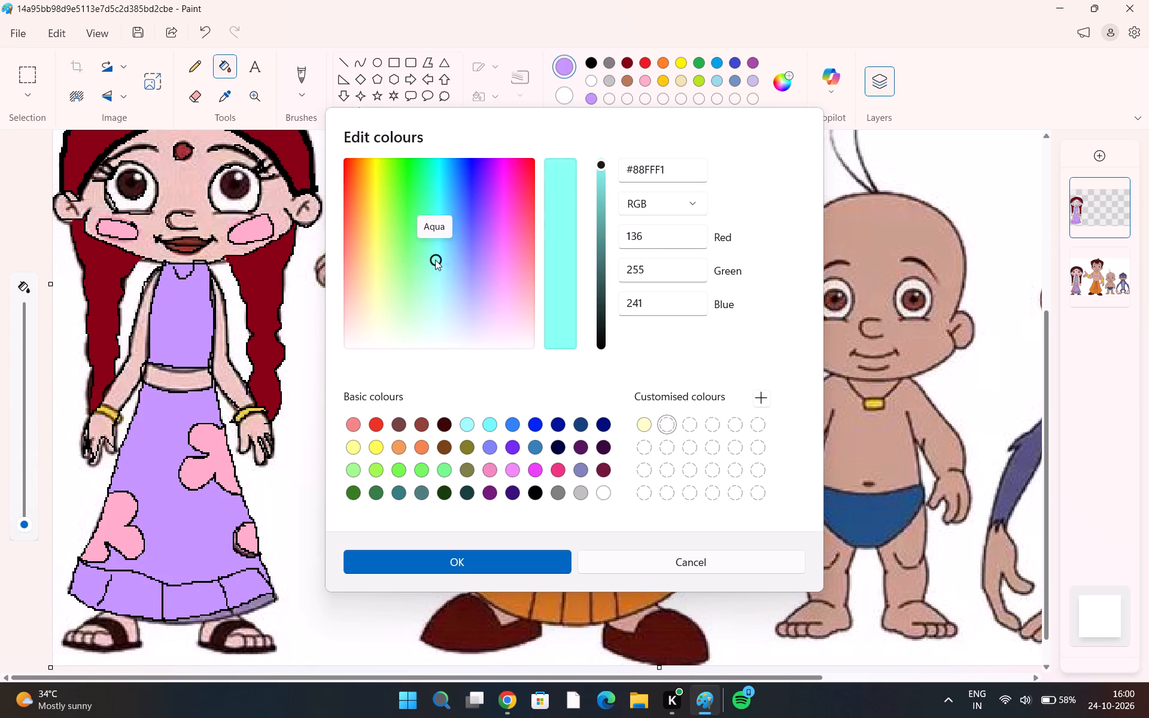
left_click_drag(435, 260, 427, 270)
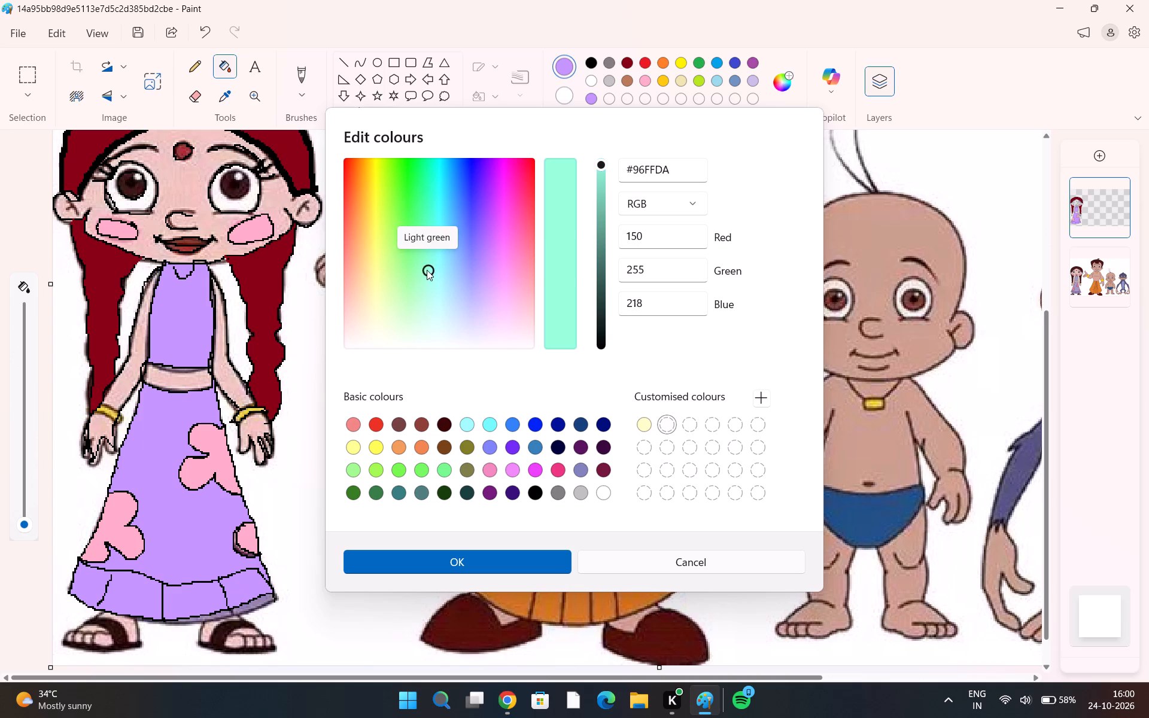
left_click_drag(427, 270, 393, 250)
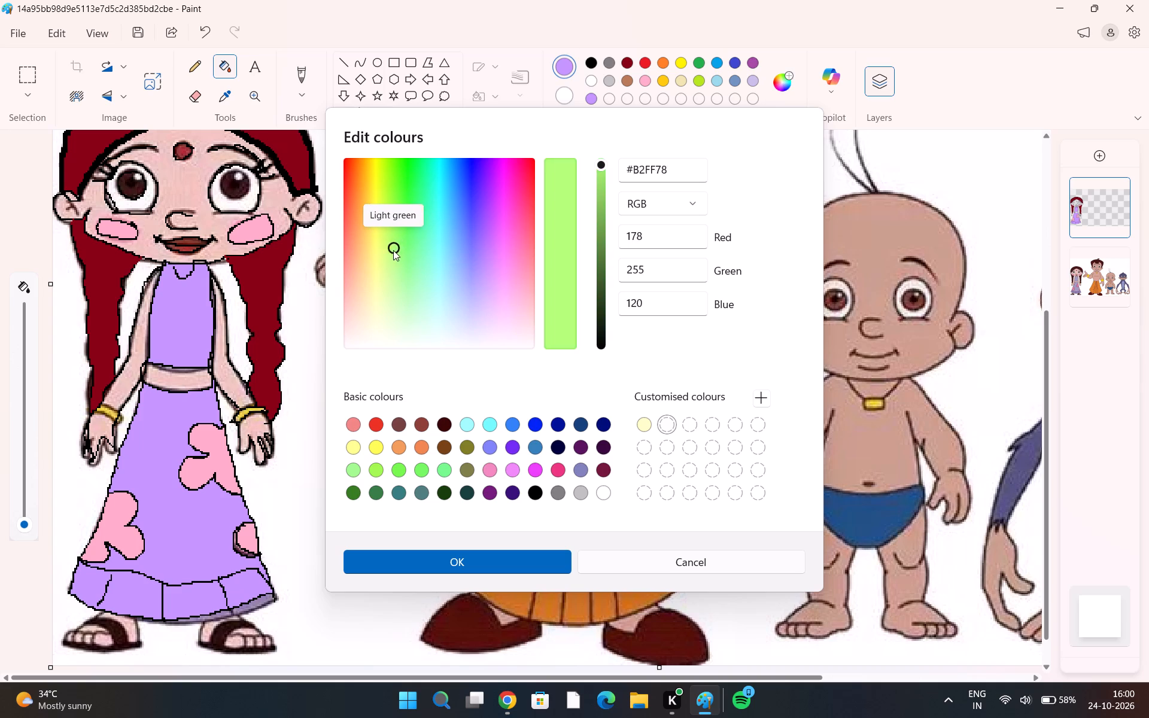
left_click_drag(393, 250, 376, 293)
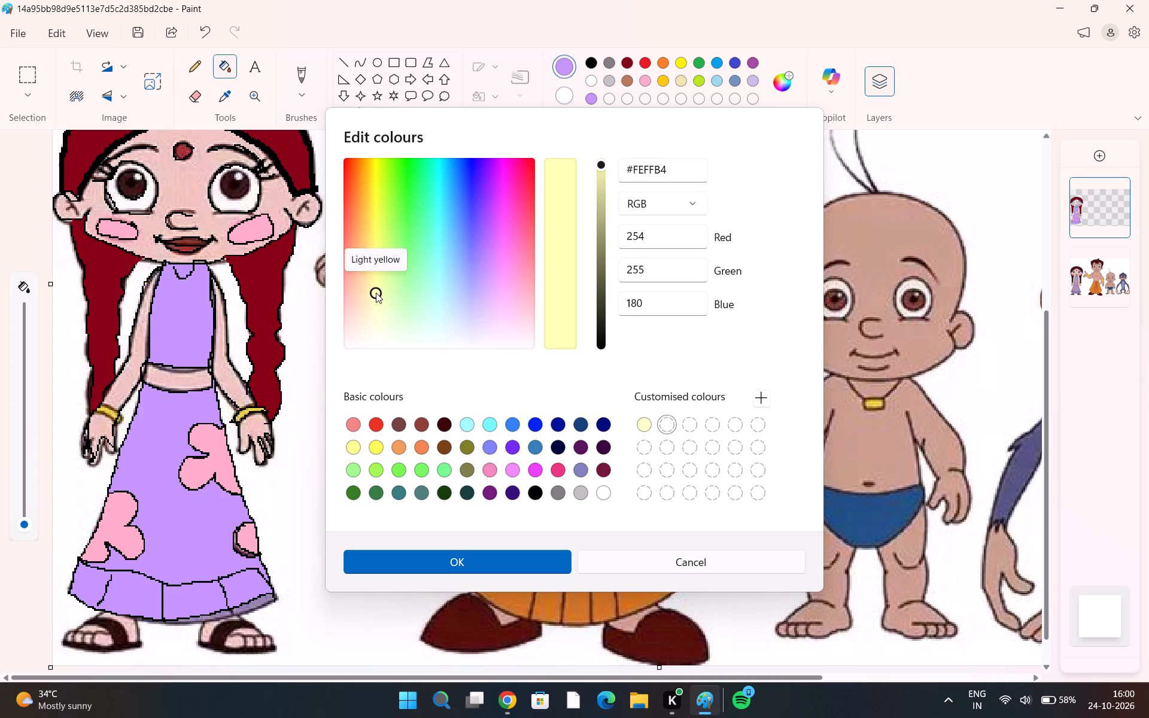
left_click_drag(376, 293, 373, 306)
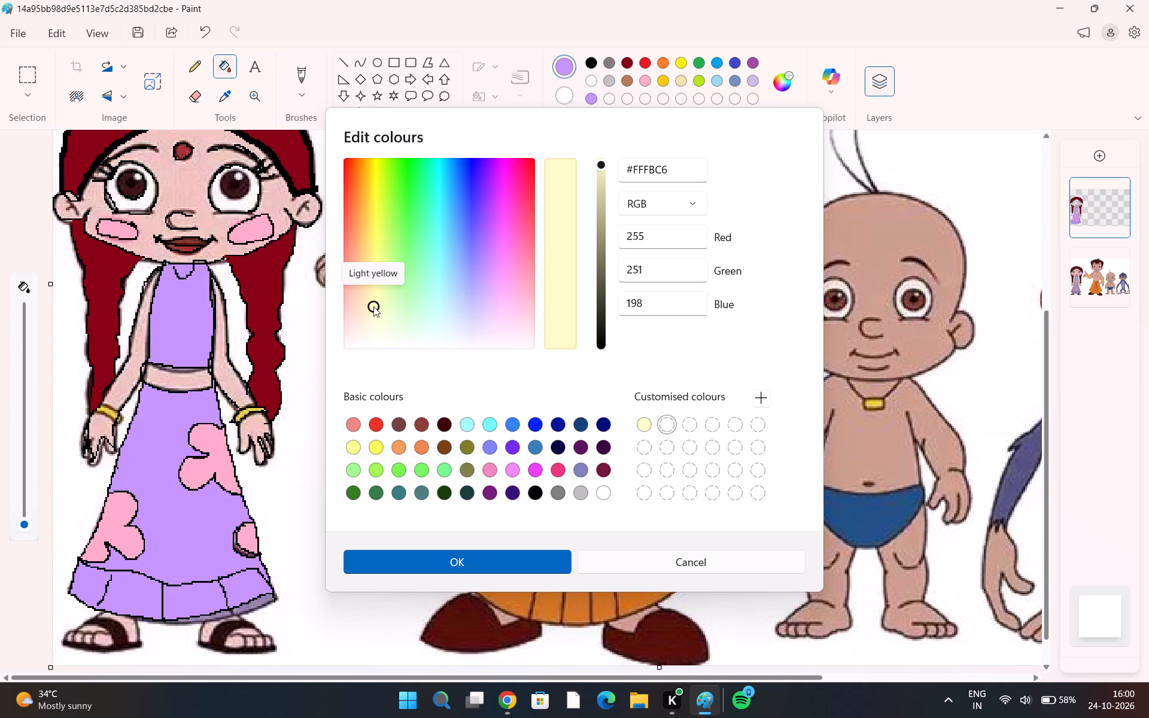
left_click_drag(373, 306, 364, 313)
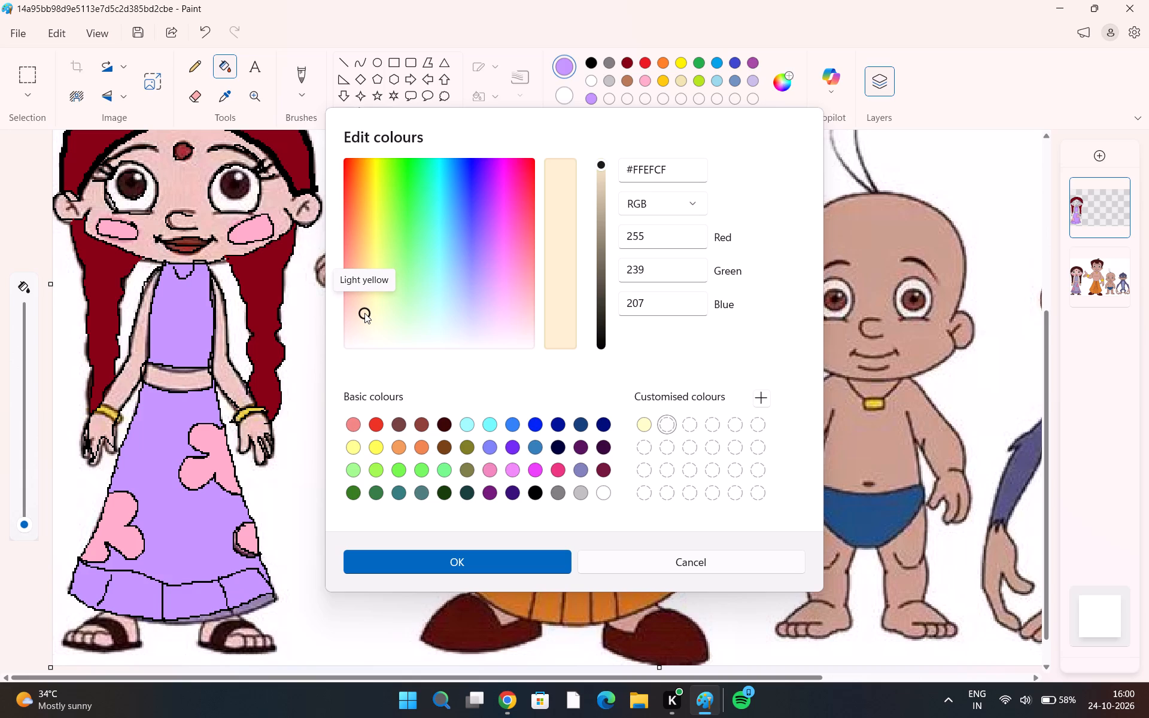
left_click(449, 554)
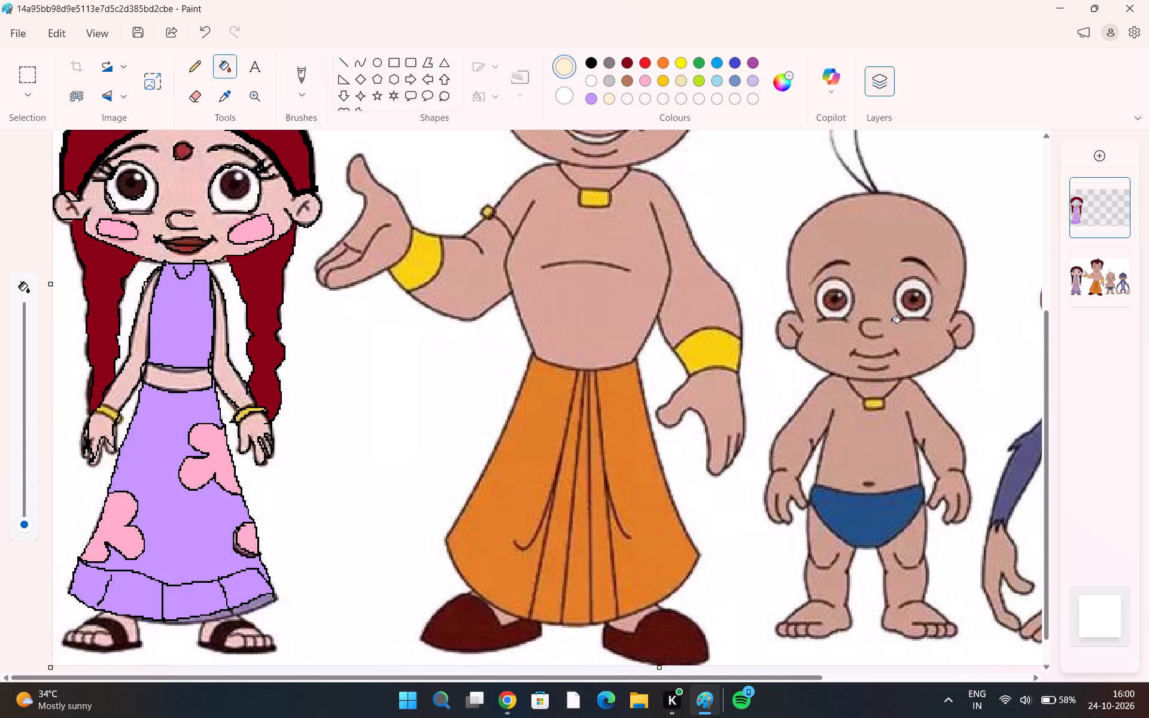
left_click(1117, 258)
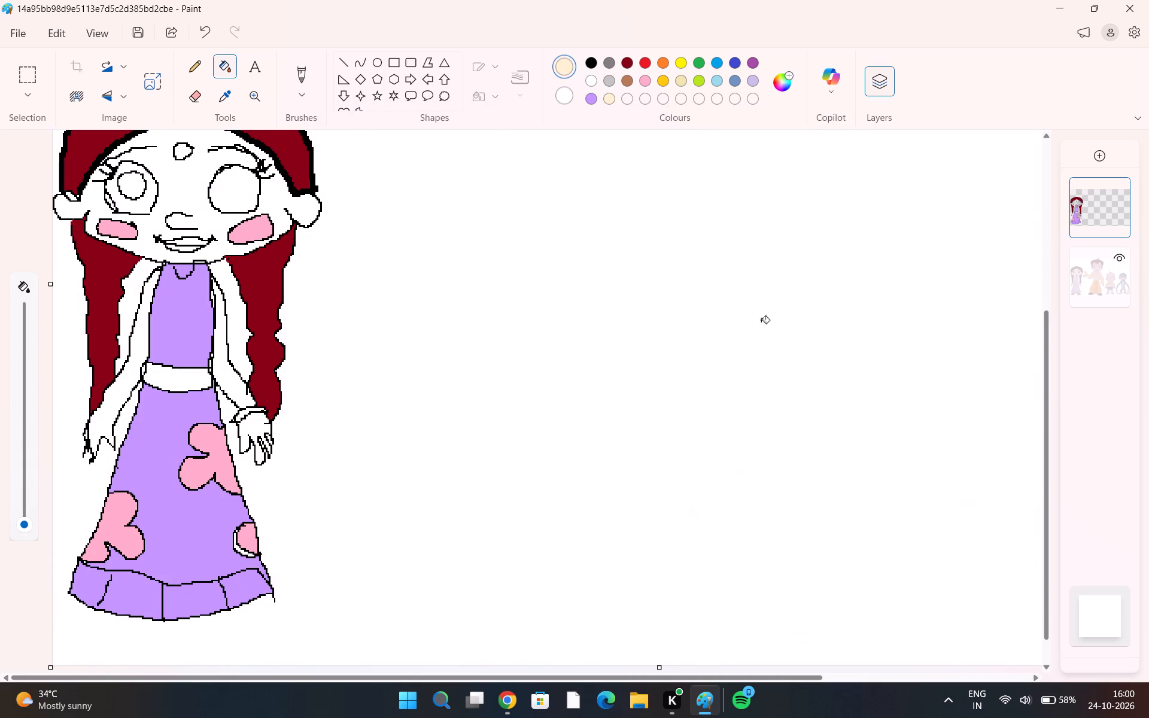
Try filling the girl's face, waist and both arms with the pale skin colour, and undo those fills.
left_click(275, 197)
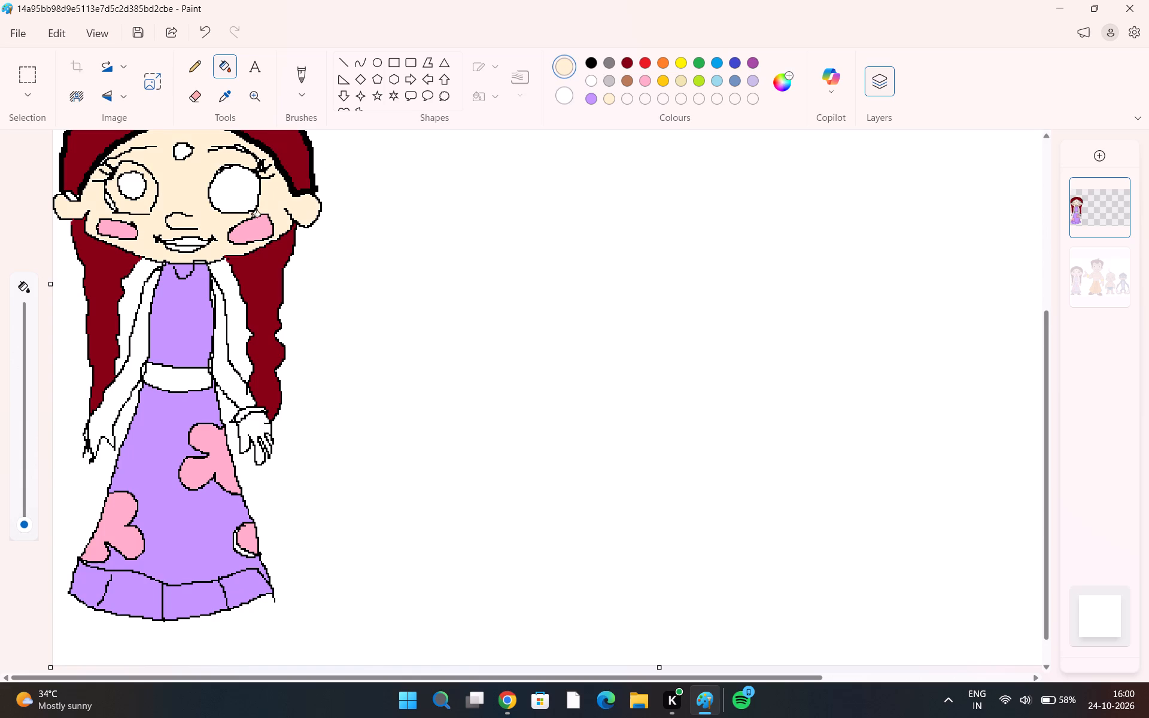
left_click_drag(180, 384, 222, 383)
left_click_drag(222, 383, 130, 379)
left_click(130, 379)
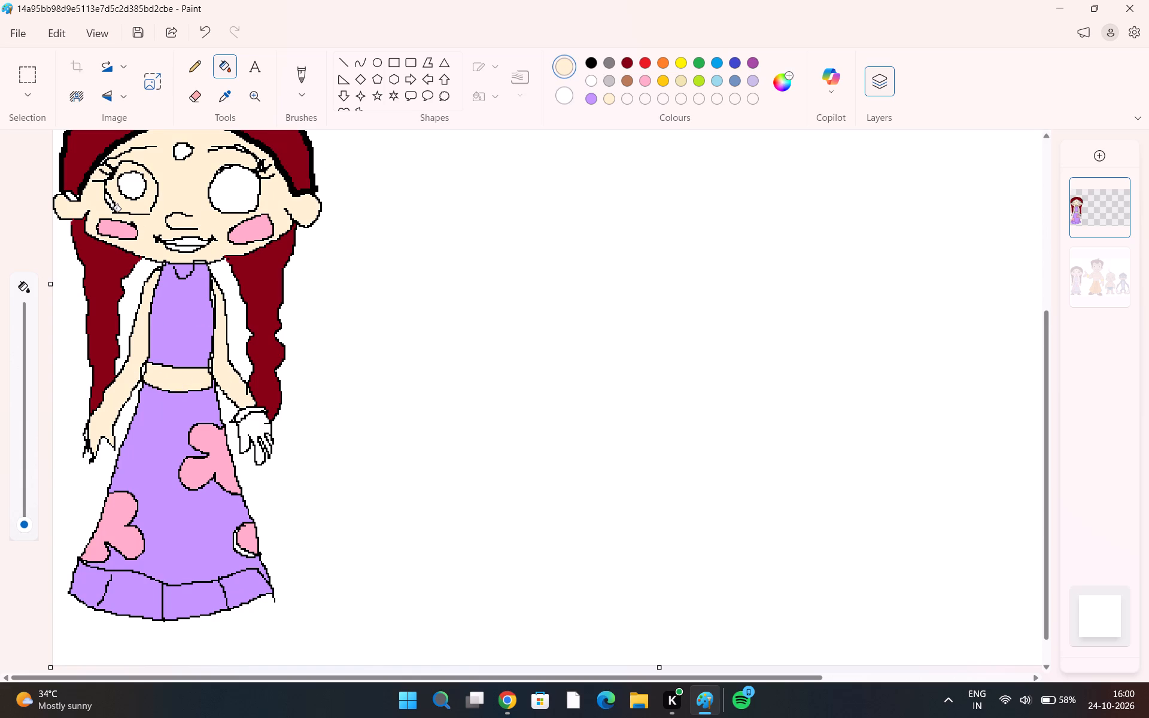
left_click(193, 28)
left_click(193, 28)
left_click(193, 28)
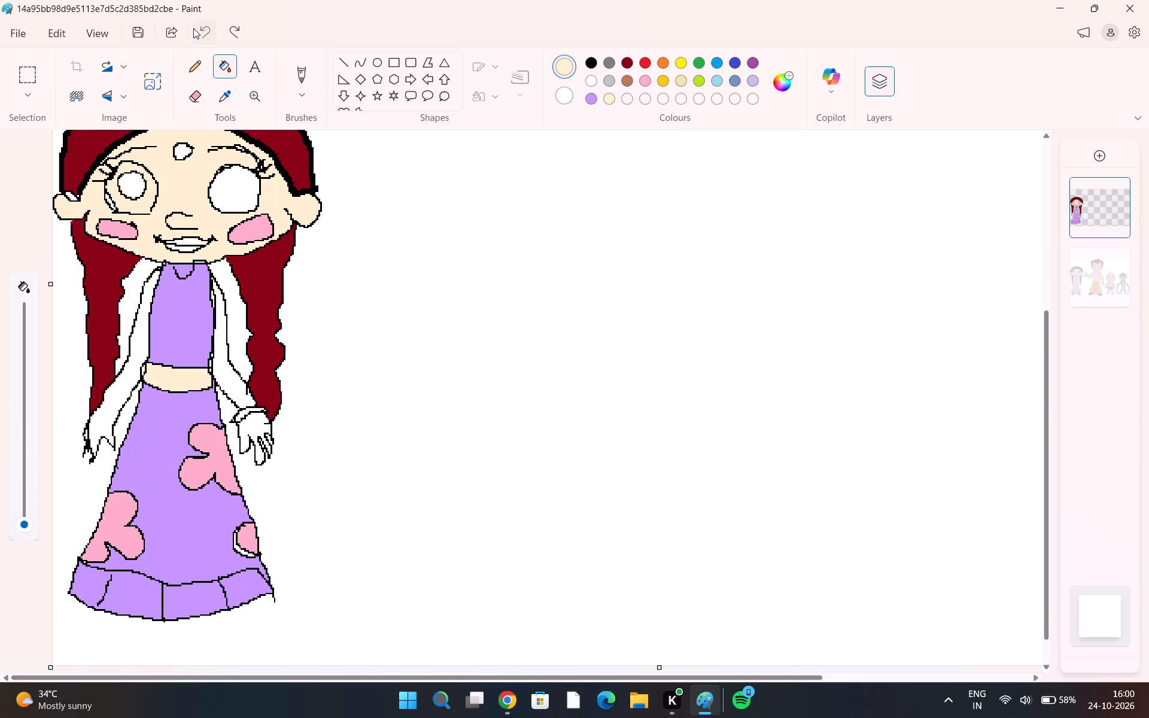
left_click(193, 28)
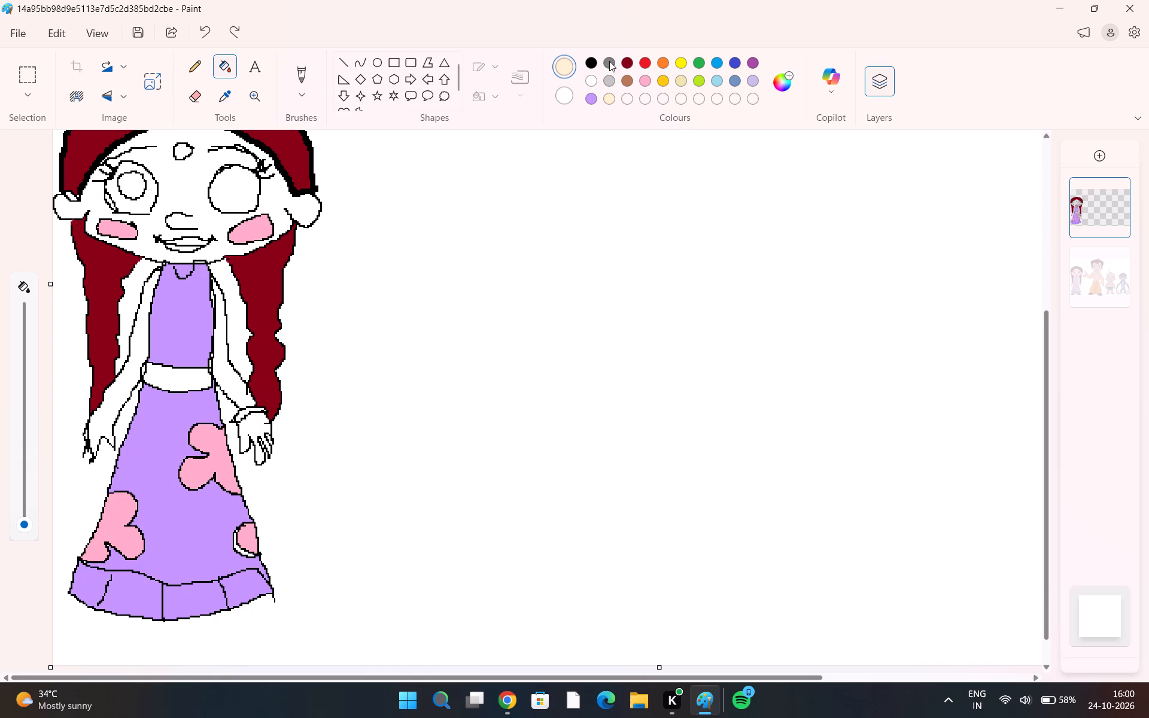
Close the gap in the lower outline of the eye containing the iris circle with a black Pencil stroke.
left_click(586, 59)
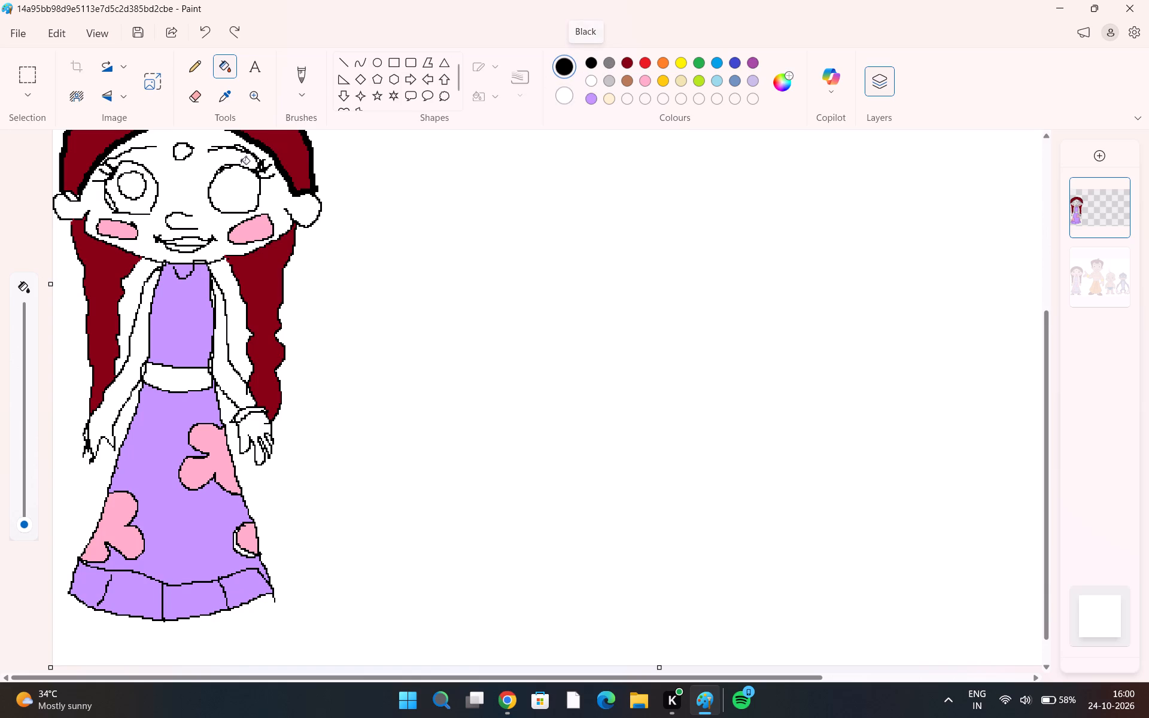
scroll(156, 198, "up", 6, "ctrl")
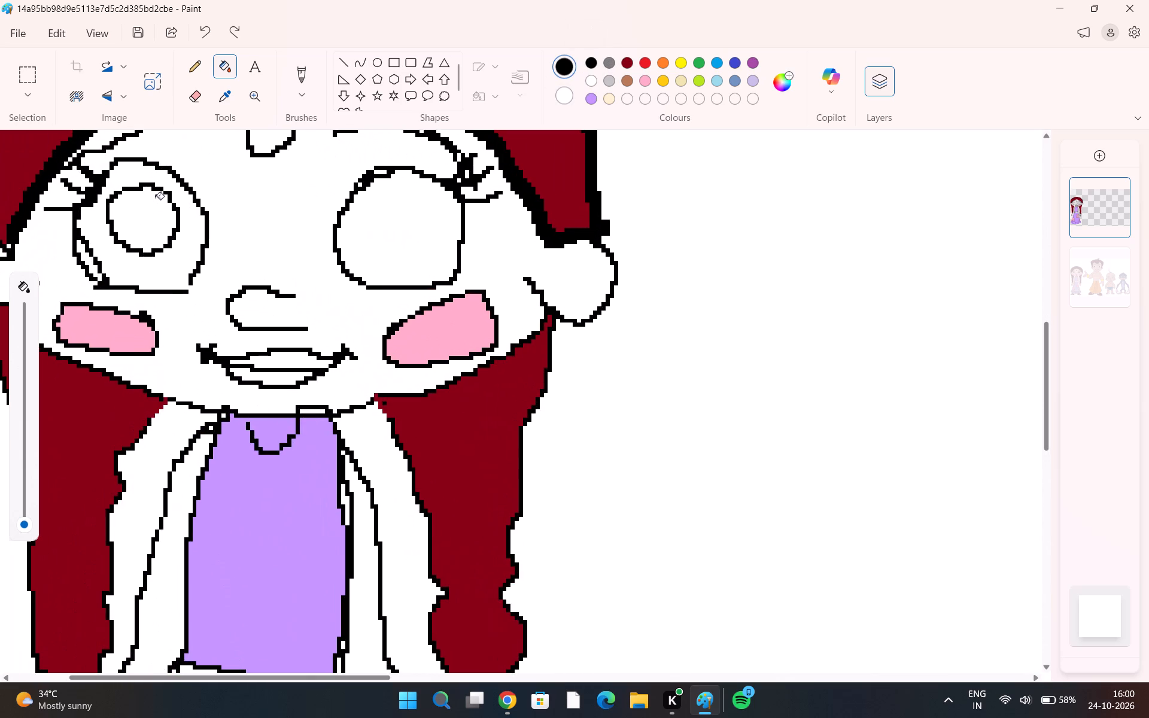
left_click(202, 58)
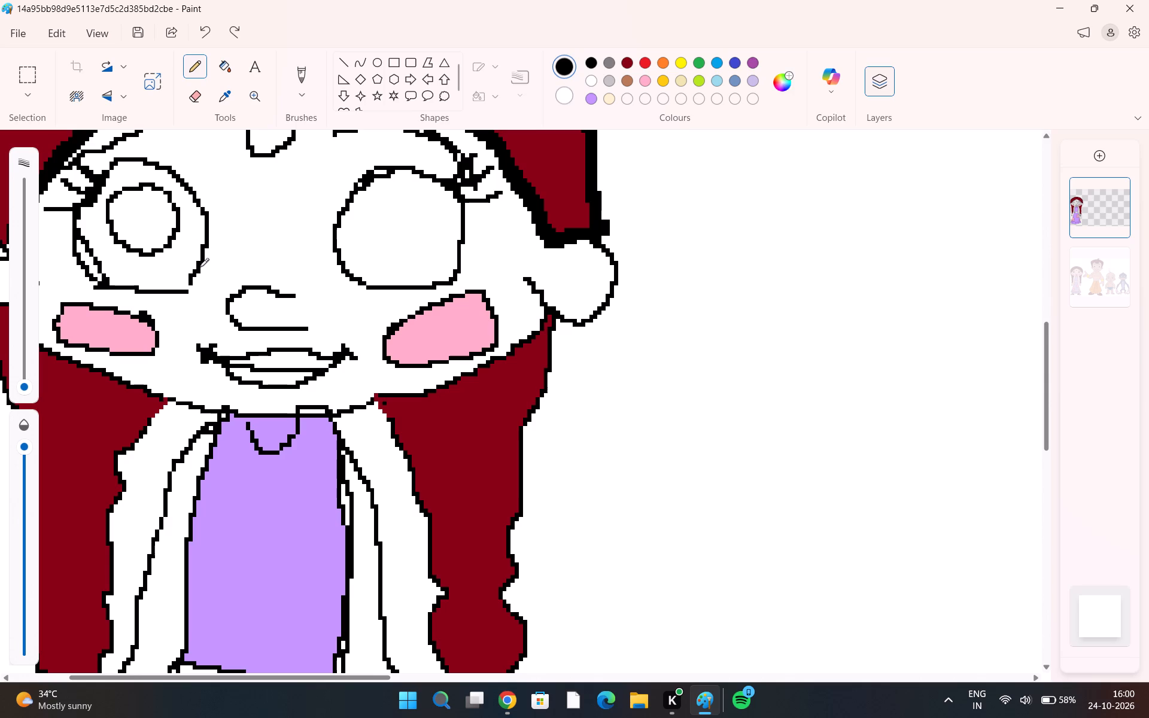
left_click_drag(200, 267, 191, 293)
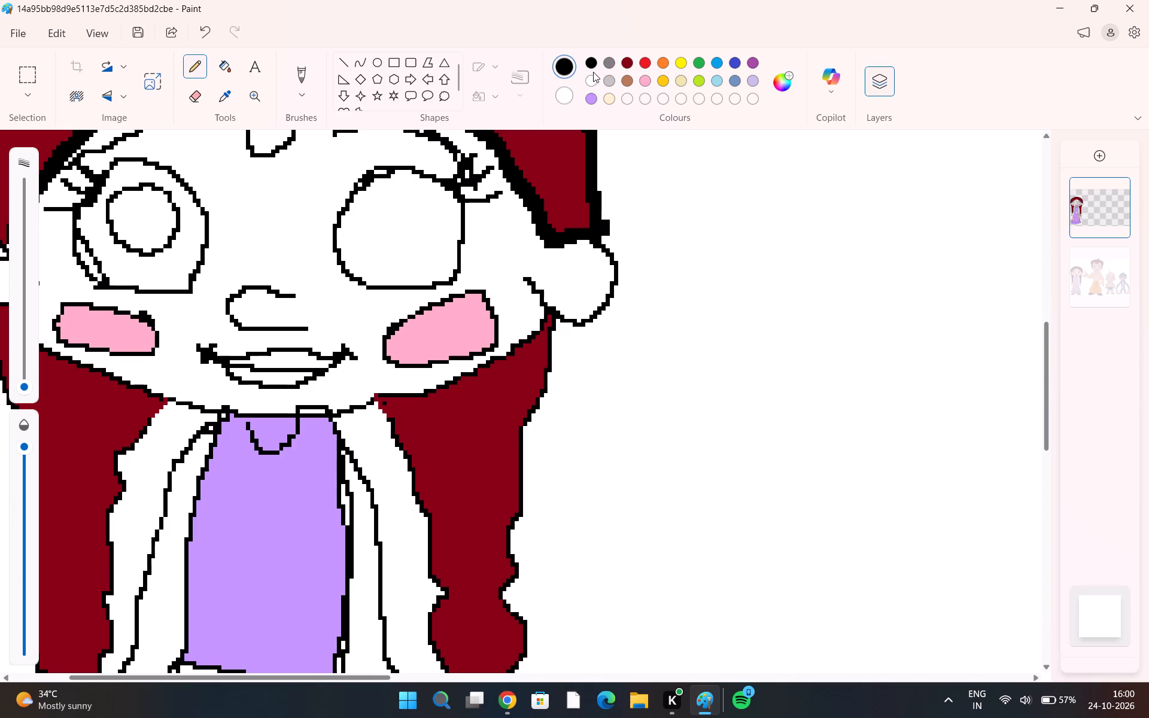
Fill the girl's face, both arms and bare waist with the saved pale skin colour, leaving the eyes white.
left_click(607, 95)
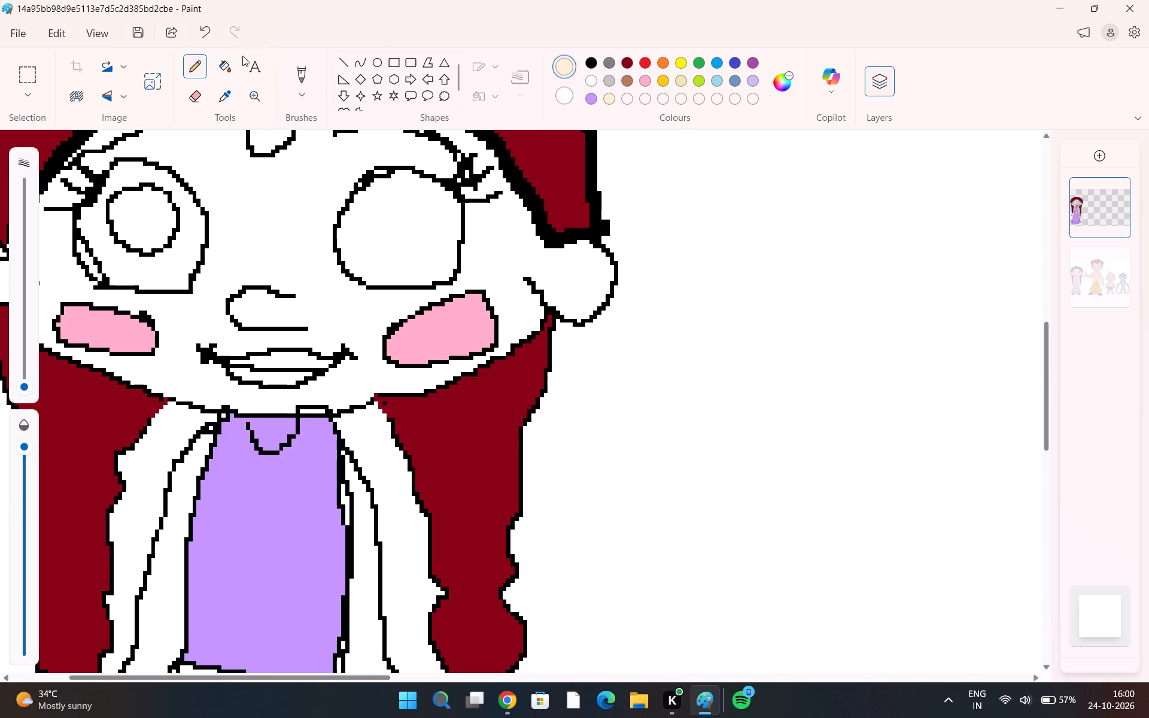
left_click(230, 65)
left_click(266, 160)
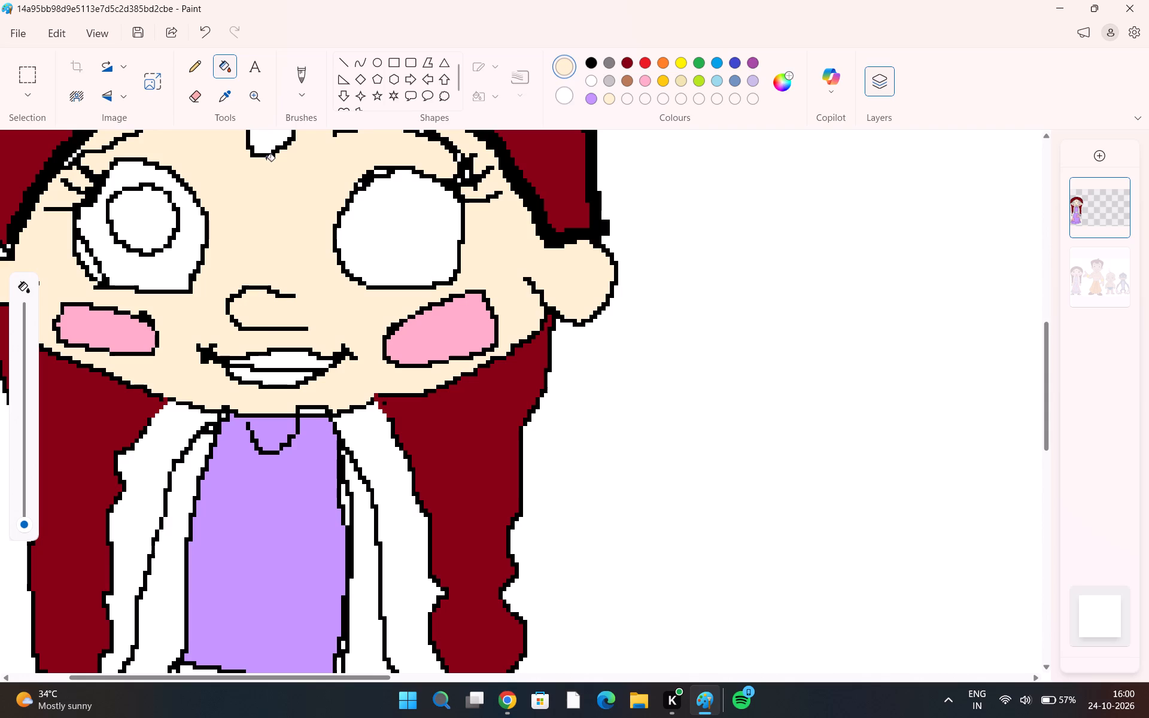
left_click(178, 480)
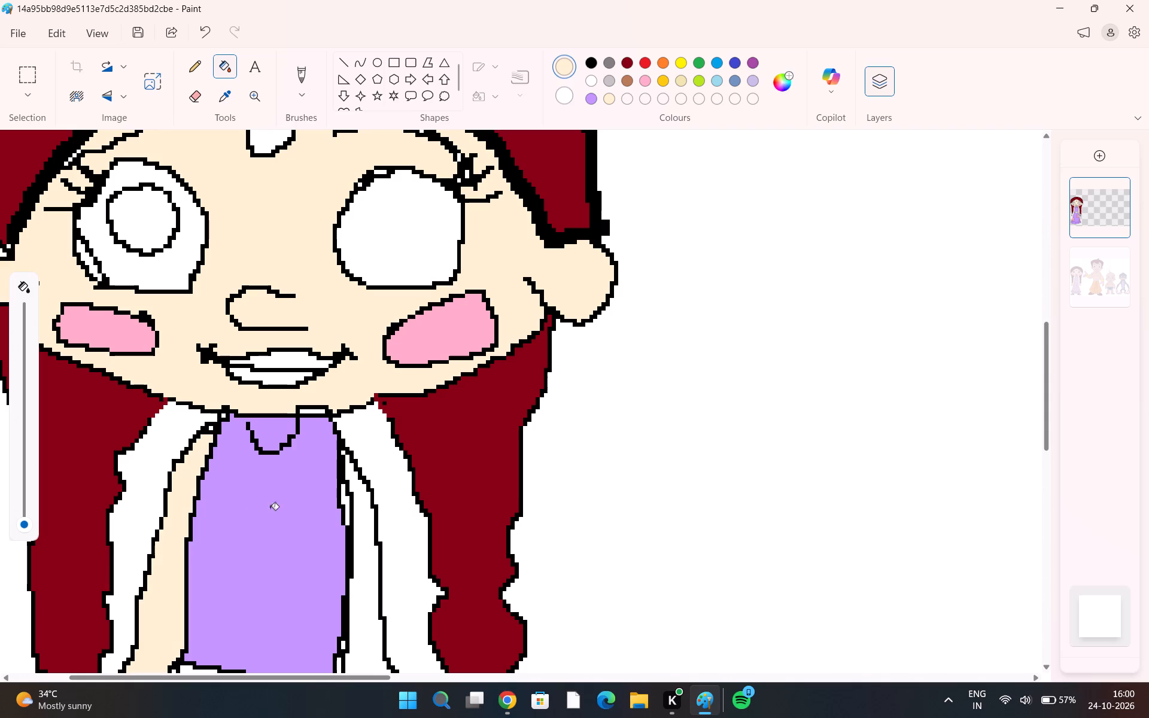
left_click(364, 513)
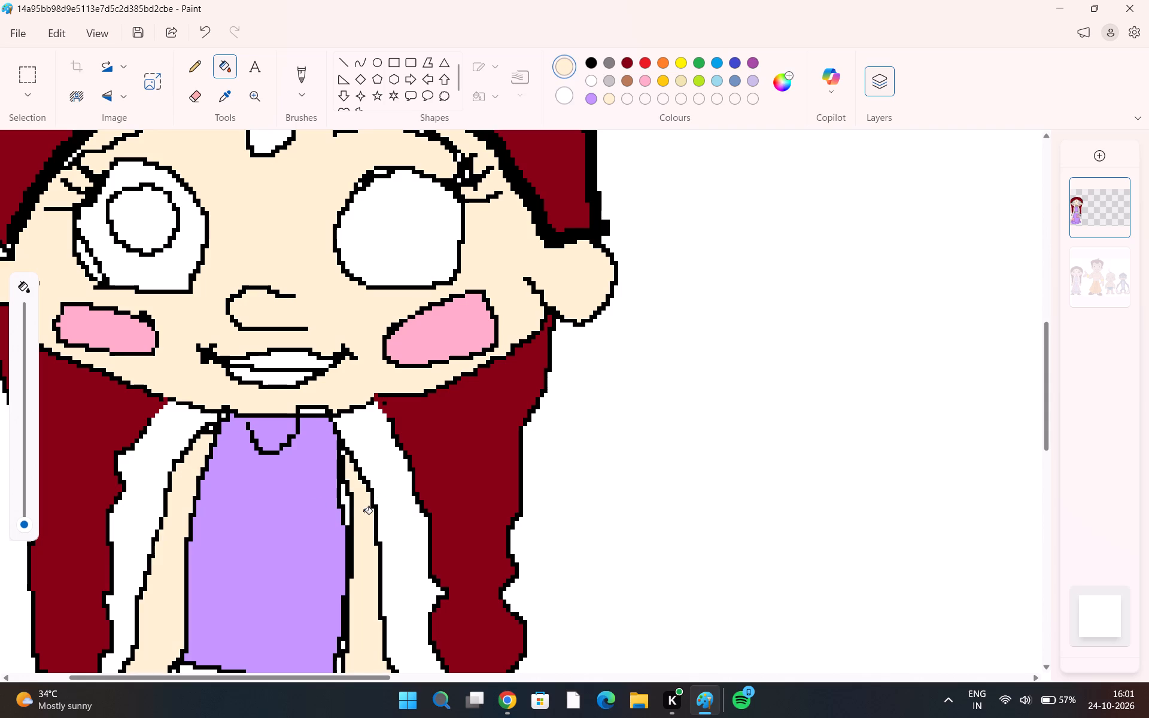
scroll(364, 513, "down", 1, "ctrl")
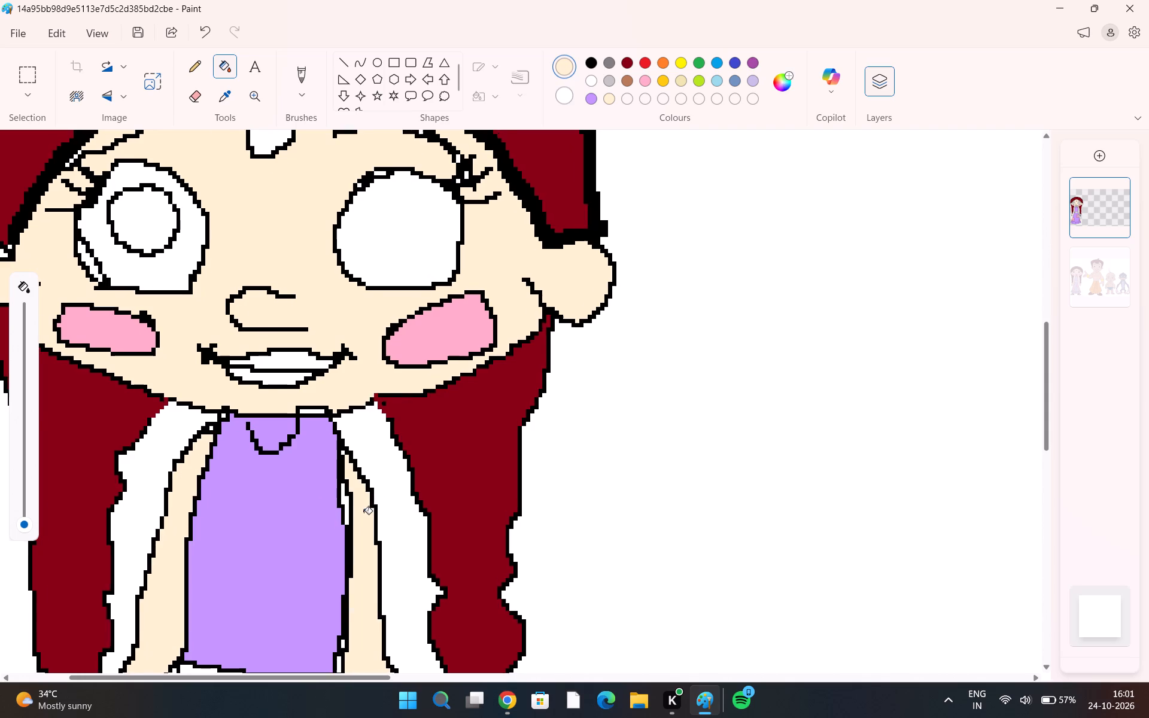
scroll(364, 513, "down", 1, "ctrl")
scroll(364, 513, "down", 1)
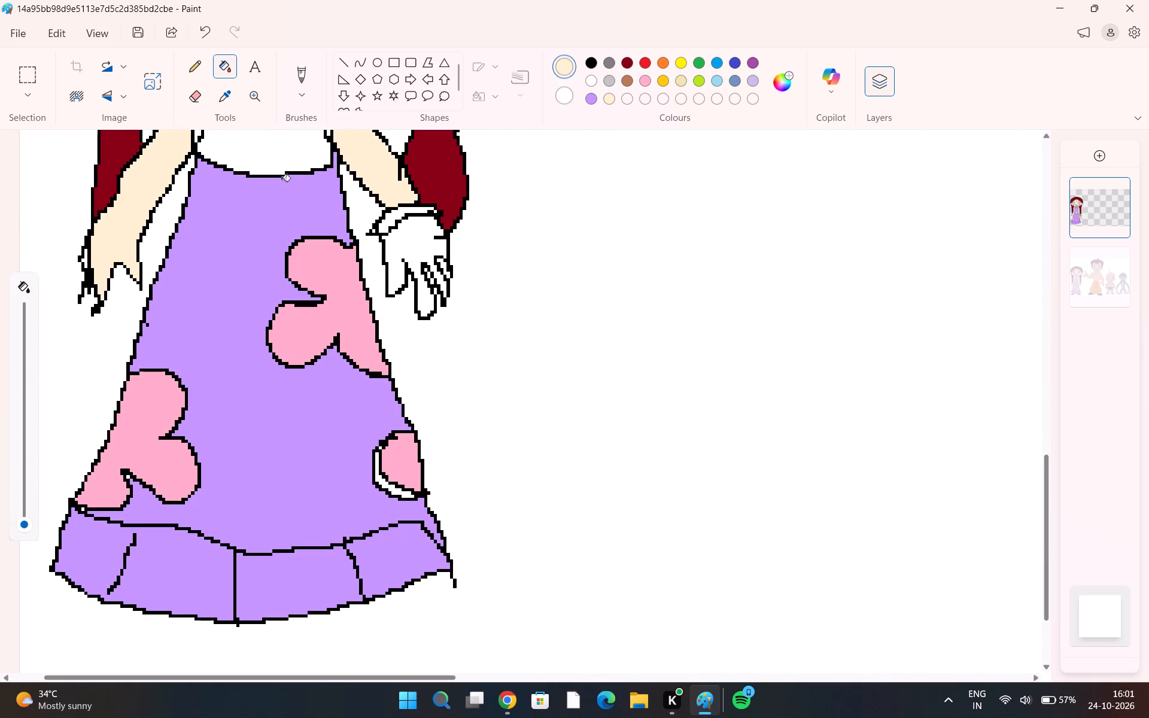
left_click(280, 174)
scroll(279, 230, "up", 2)
scroll(279, 230, "down", 1, "ctrl")
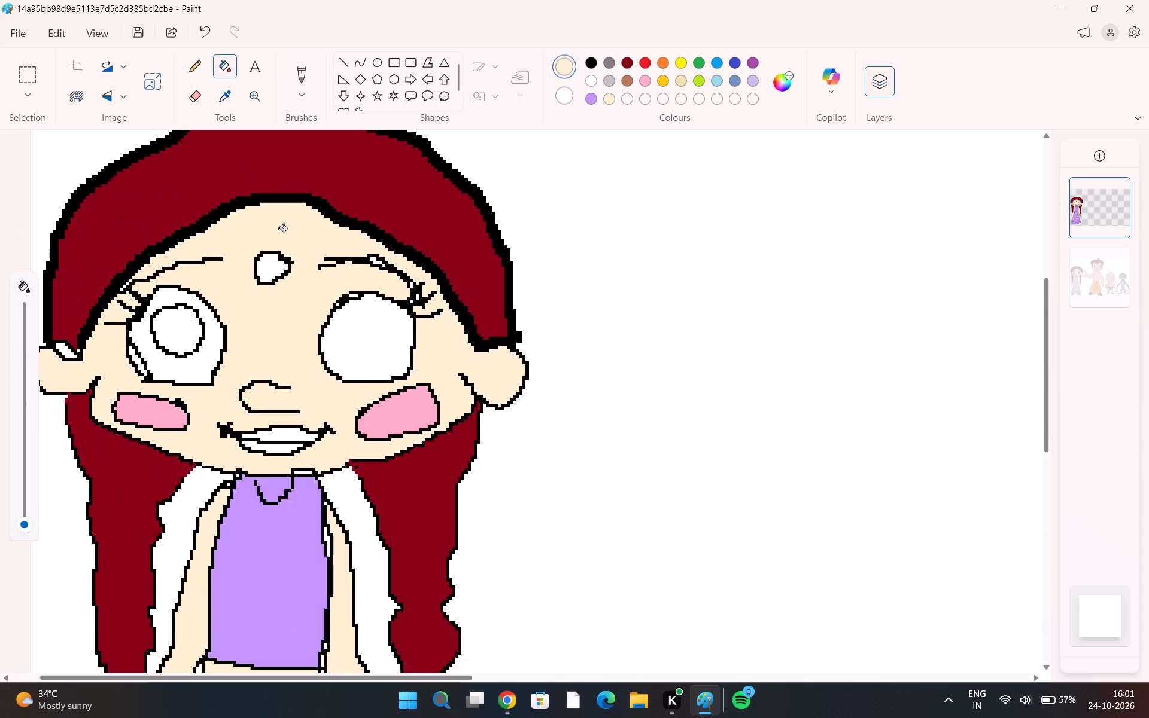
scroll(279, 230, "down", 3, "ctrl")
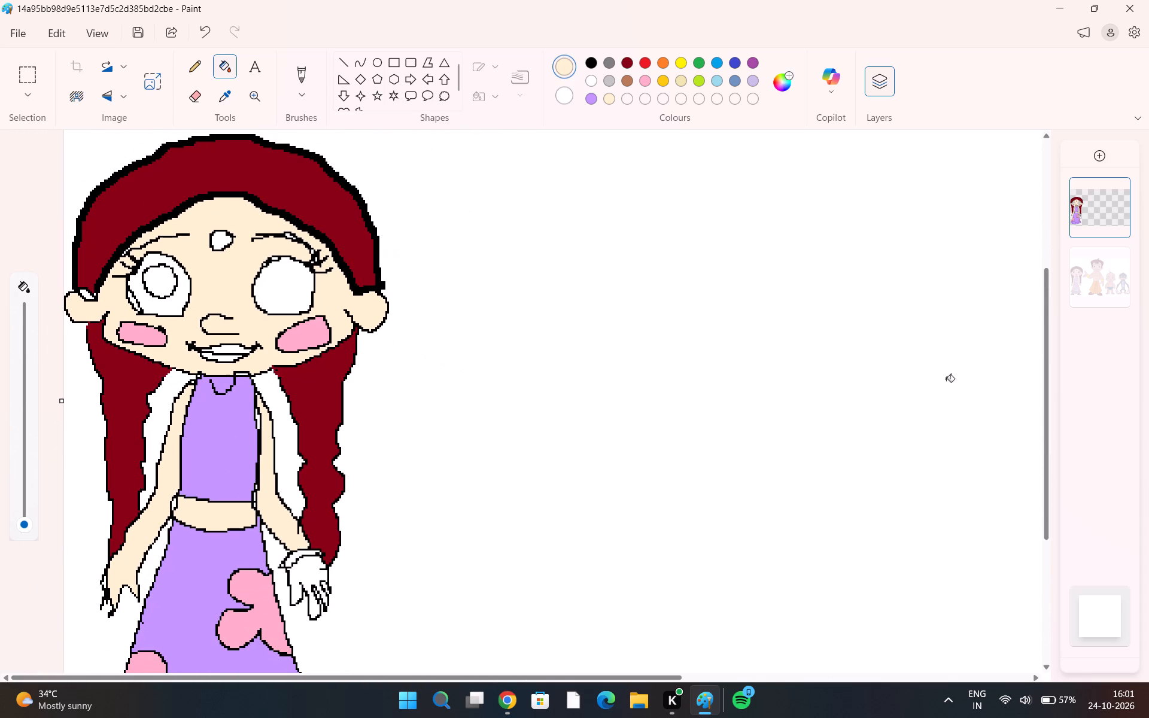
Check the eyes against the picture layer, hide it, and fill the area around the outlined iris with black.
left_click(1122, 255)
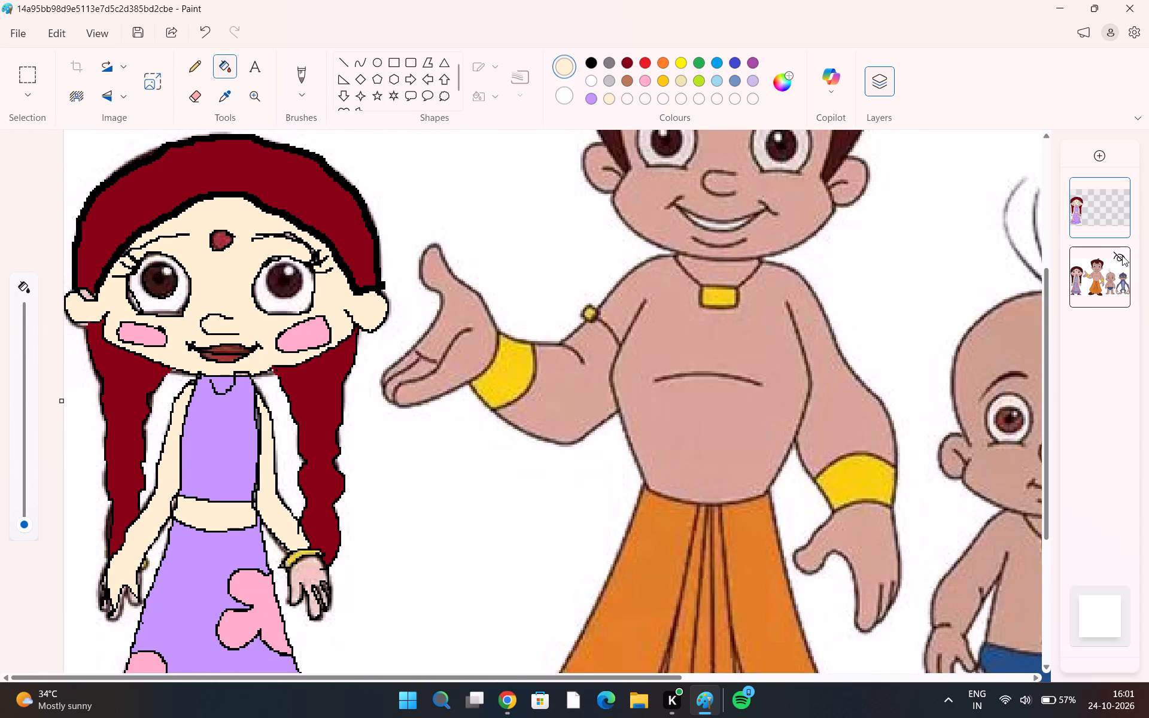
left_click(1122, 255)
left_click(1122, 255)
left_click(589, 65)
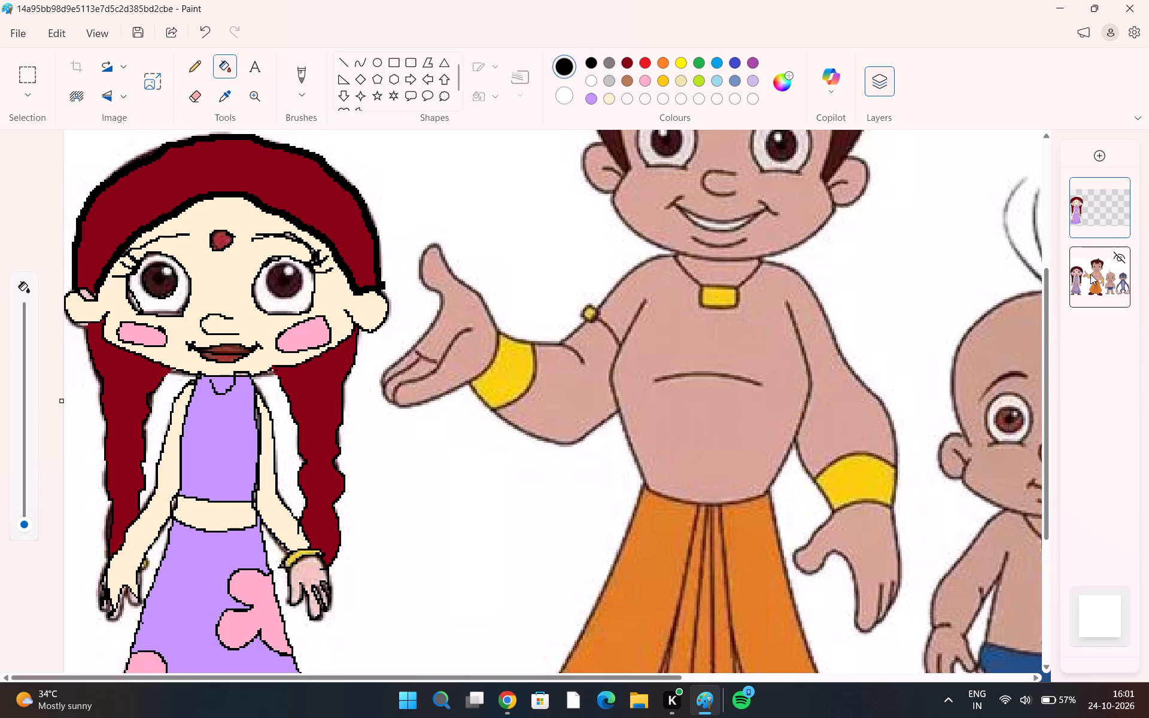
left_click(1118, 260)
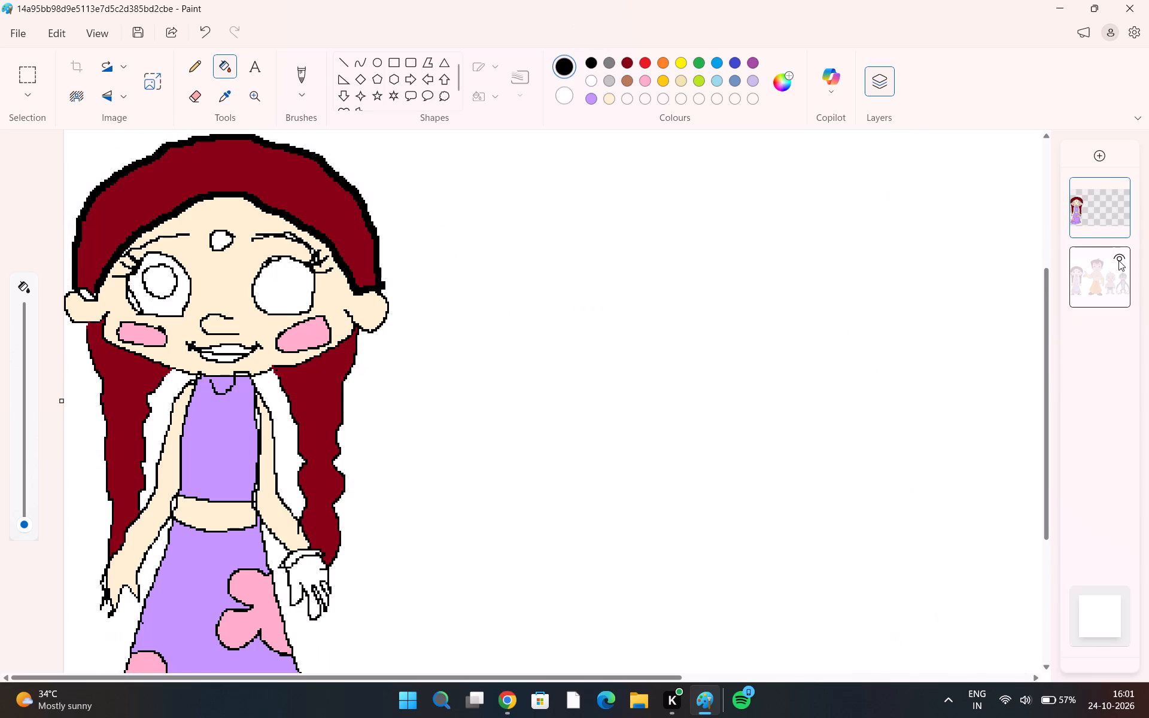
left_click(165, 312)
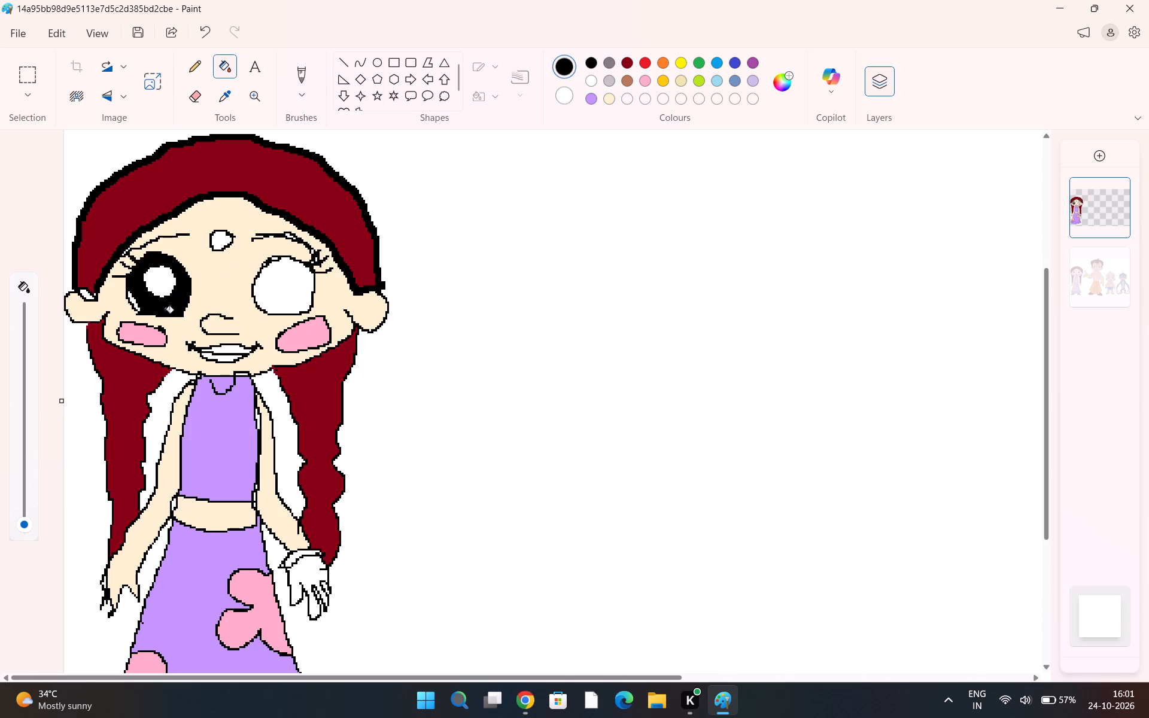
left_click(132, 301)
Check the picture layer, and fill the dot on the girl's forehead, first with red and finally with dark red.
left_click(1120, 258)
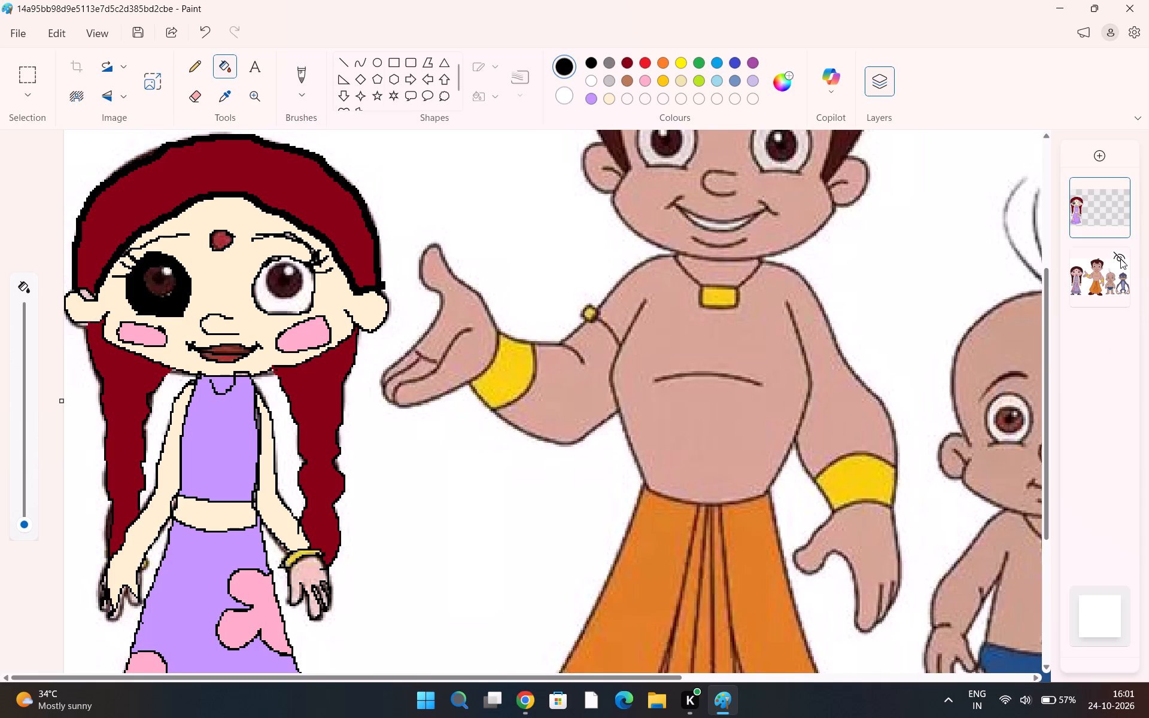
left_click(1120, 258)
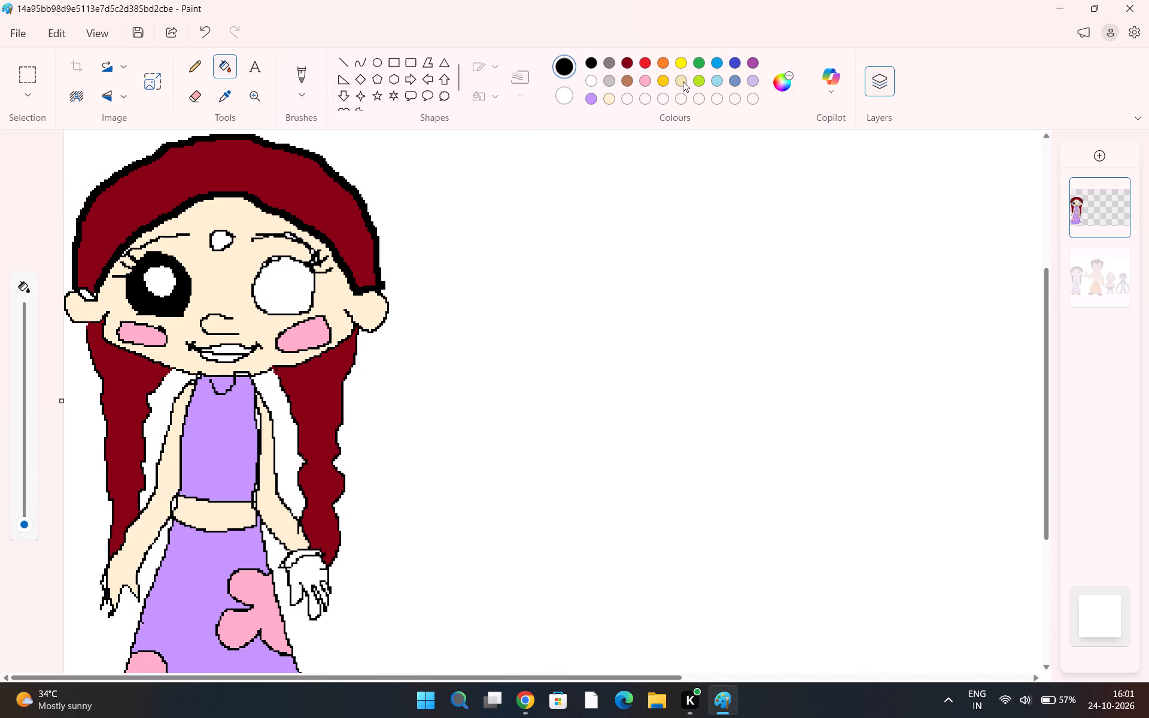
left_click(644, 59)
left_click(217, 239)
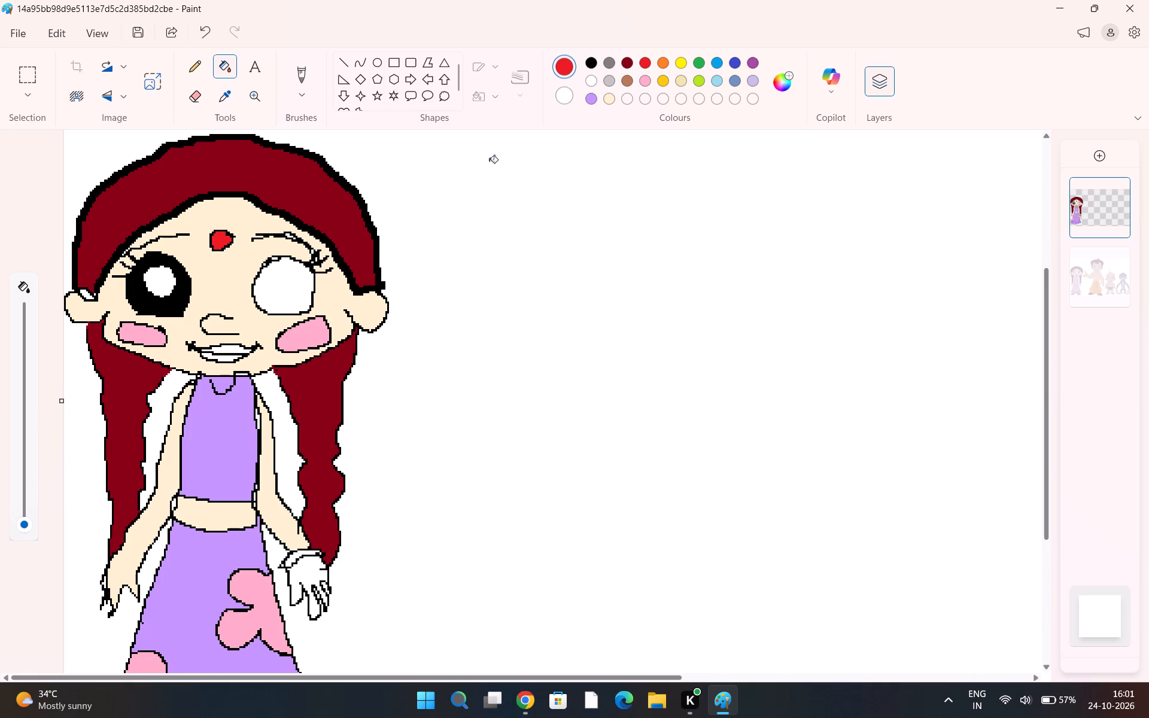
left_click(630, 66)
left_click(218, 244)
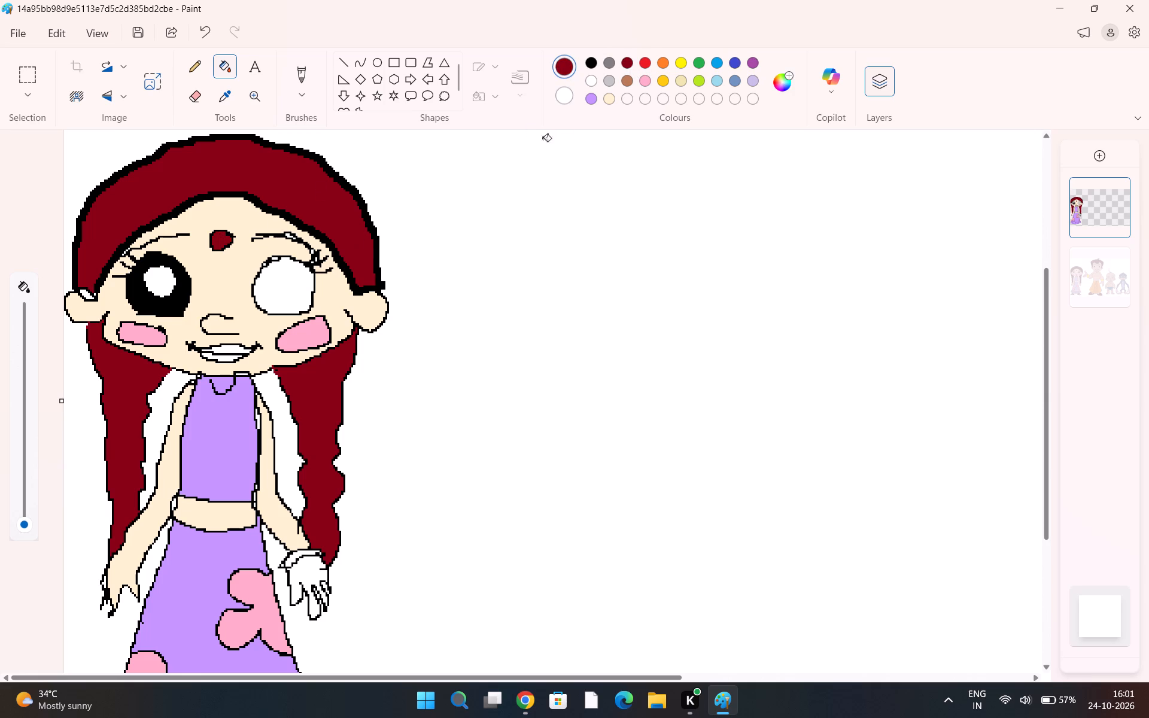
Compare the eye colour with the picture layer, hide it, and fill the iris inside the black eye with dark red.
left_click(1123, 261)
left_click(1123, 261)
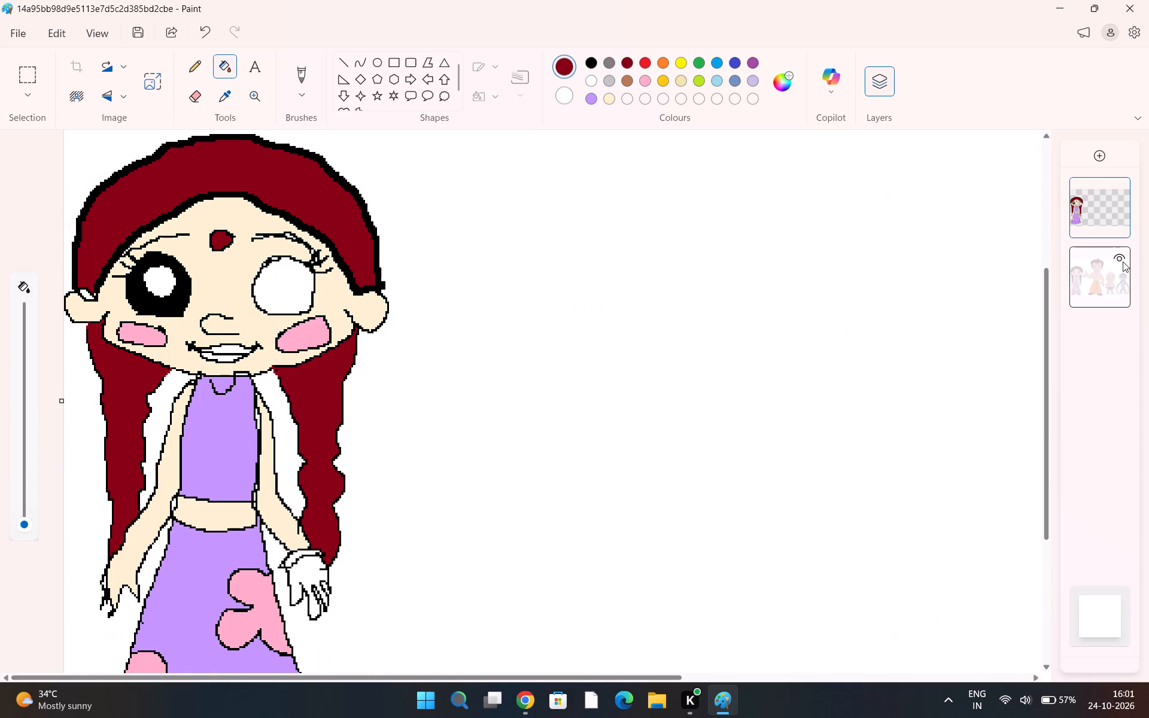
left_click(1123, 261)
left_click(1123, 261)
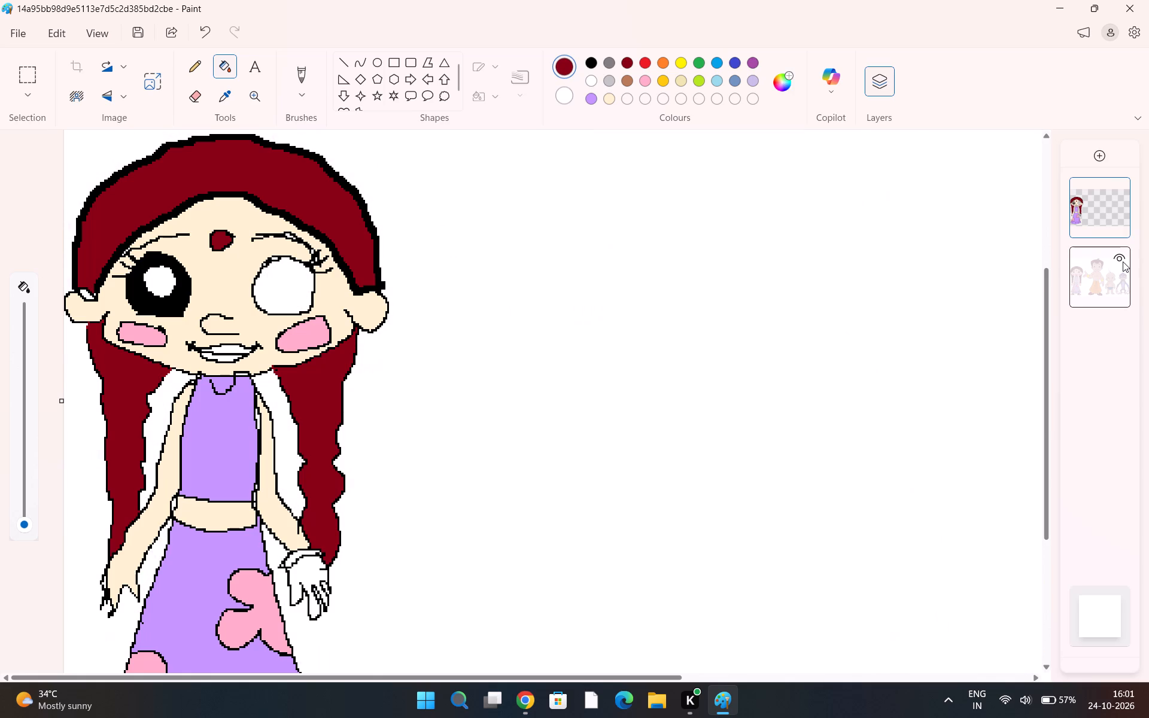
left_click(1123, 261)
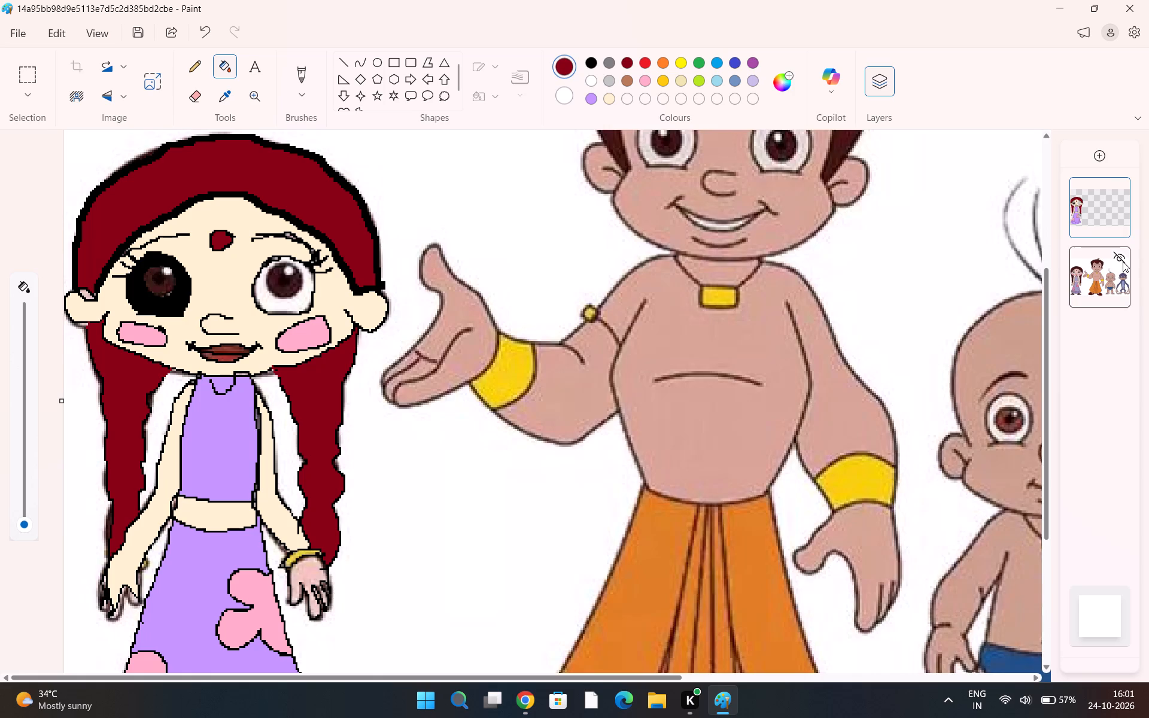
left_click(1122, 261)
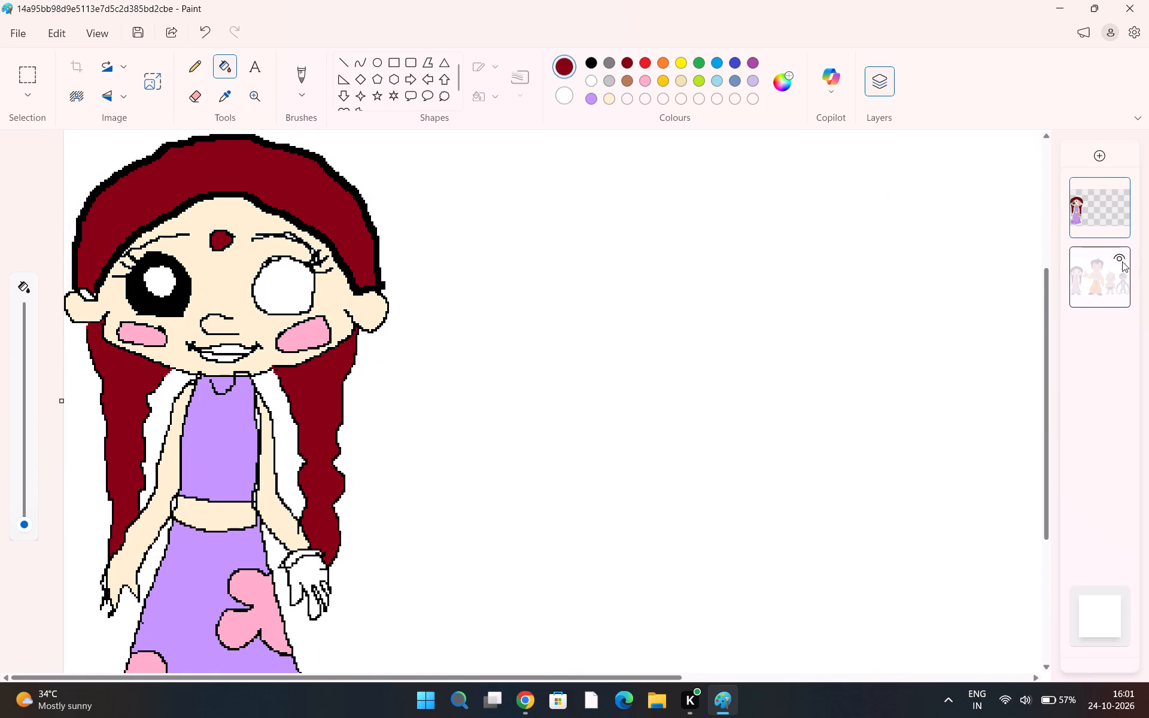
left_click(162, 280)
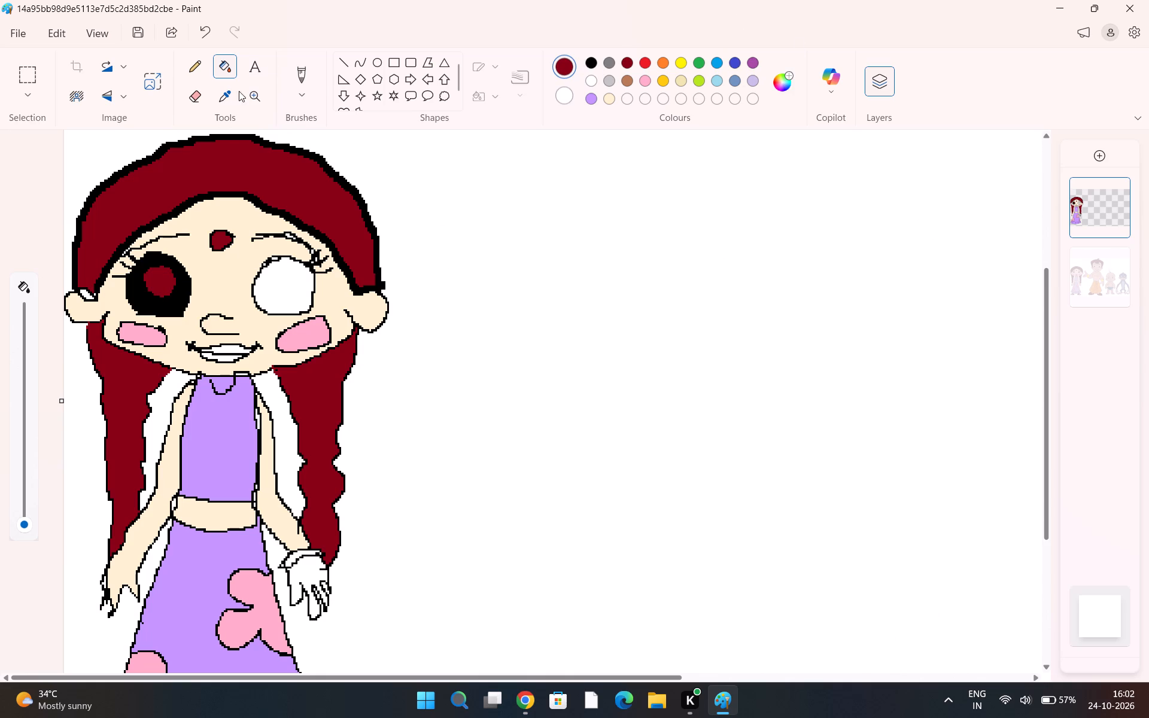
Outline the second eye's iris with the dark red pencil over the shown picture layer, and hide that layer.
left_click(180, 60)
left_click(186, 63)
scroll(273, 300, "up", 5, "ctrl")
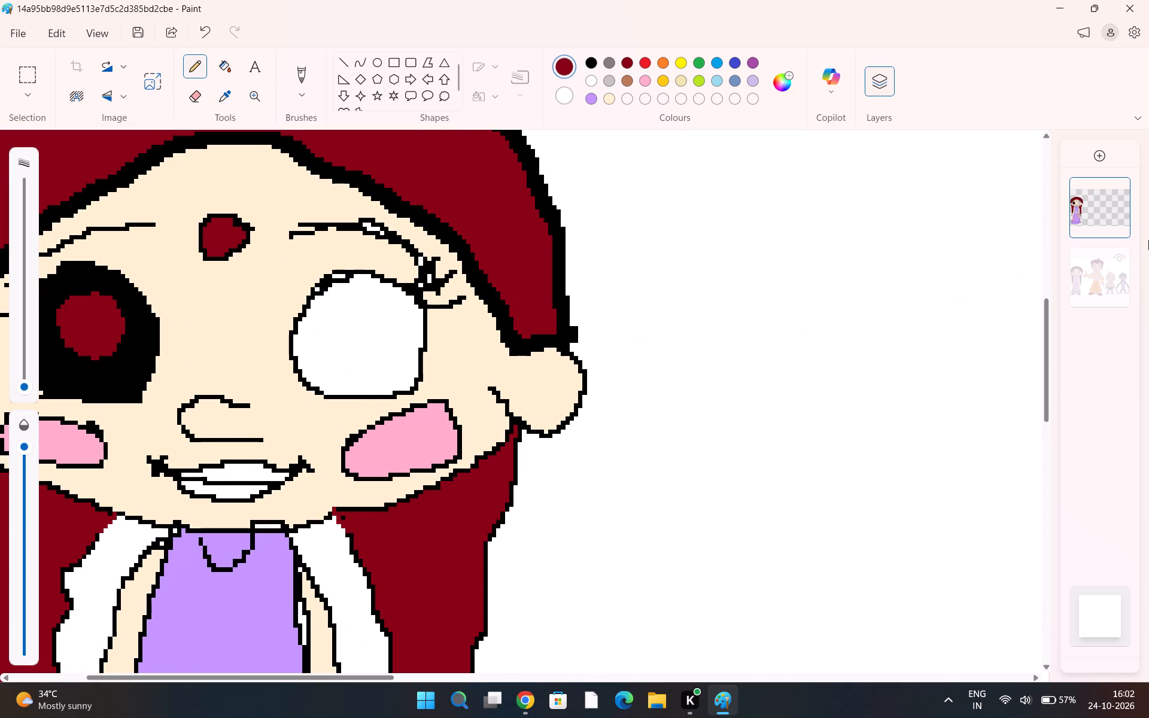
left_click(1116, 256)
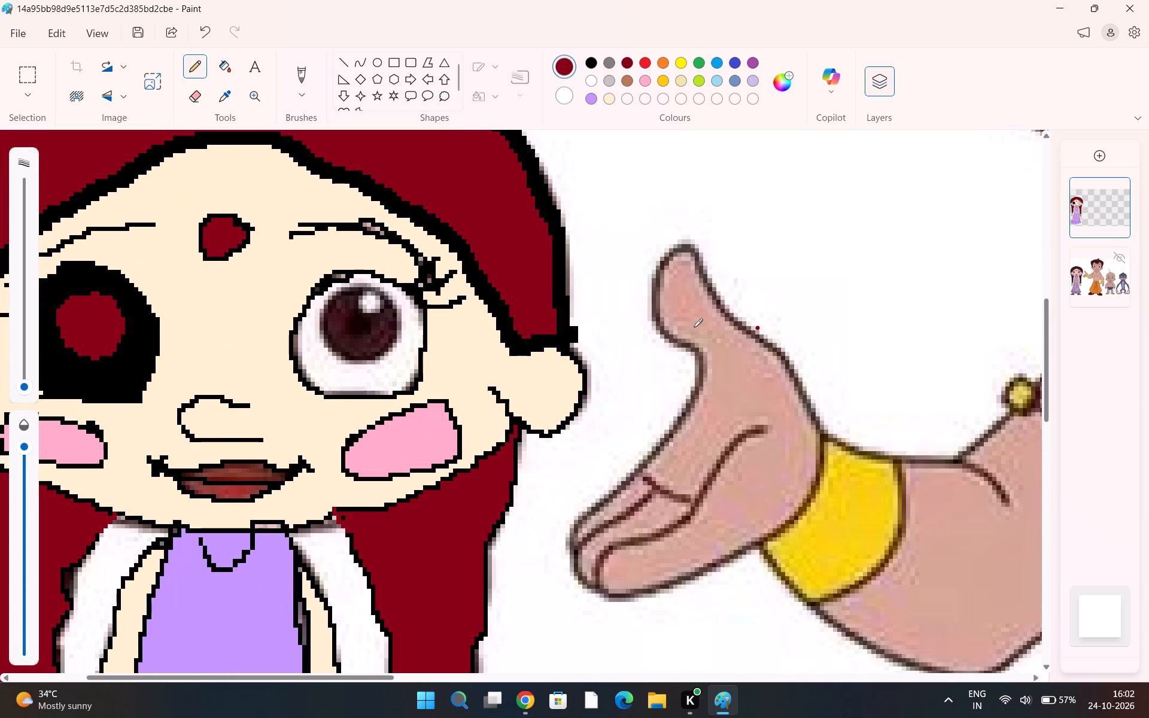
left_click_drag(359, 285, 351, 285)
left_click_drag(351, 285, 359, 361)
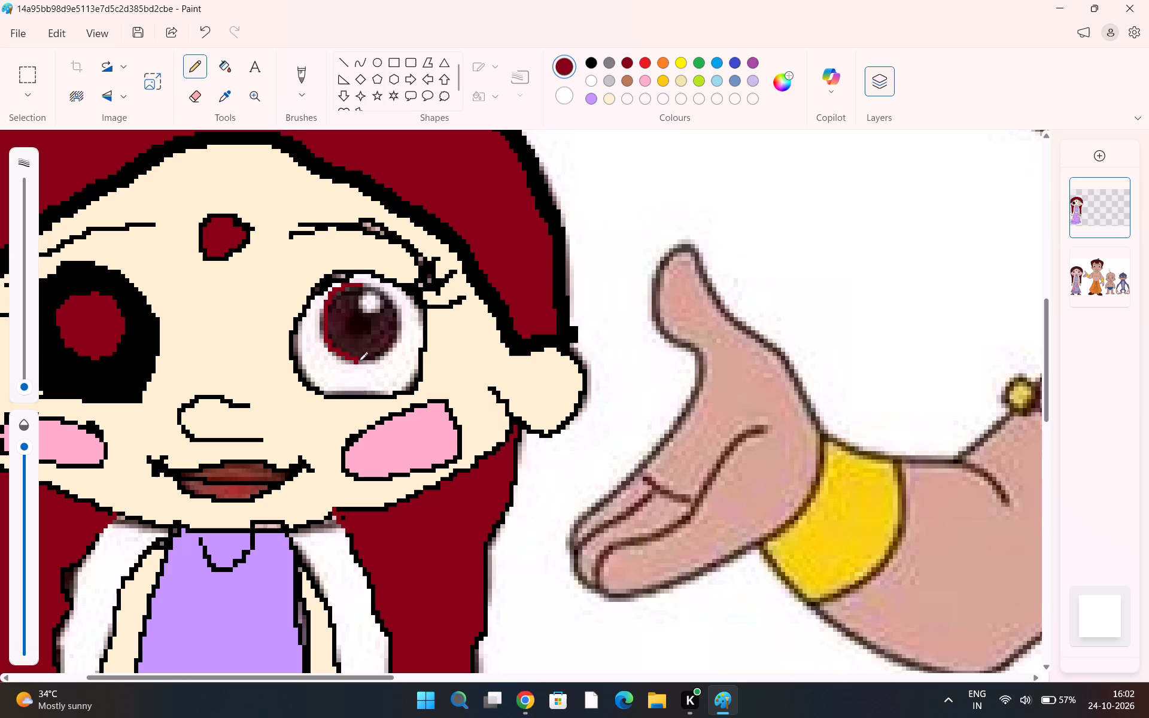
left_click_drag(359, 361, 351, 288)
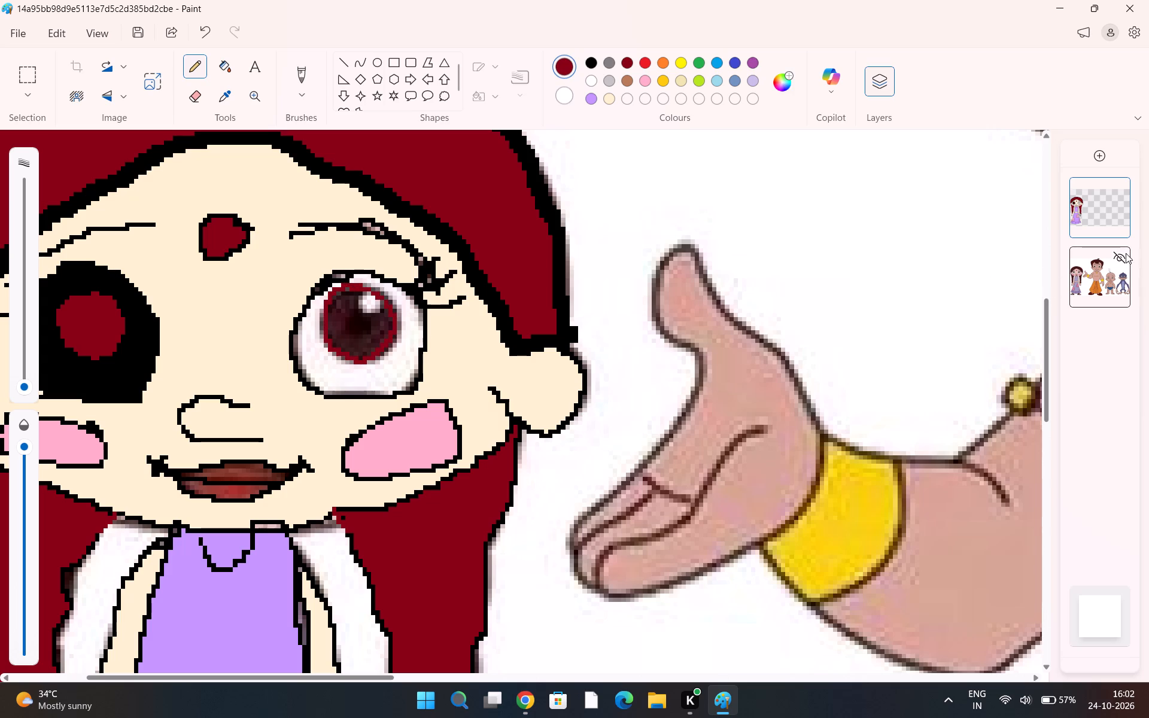
left_click(1126, 252)
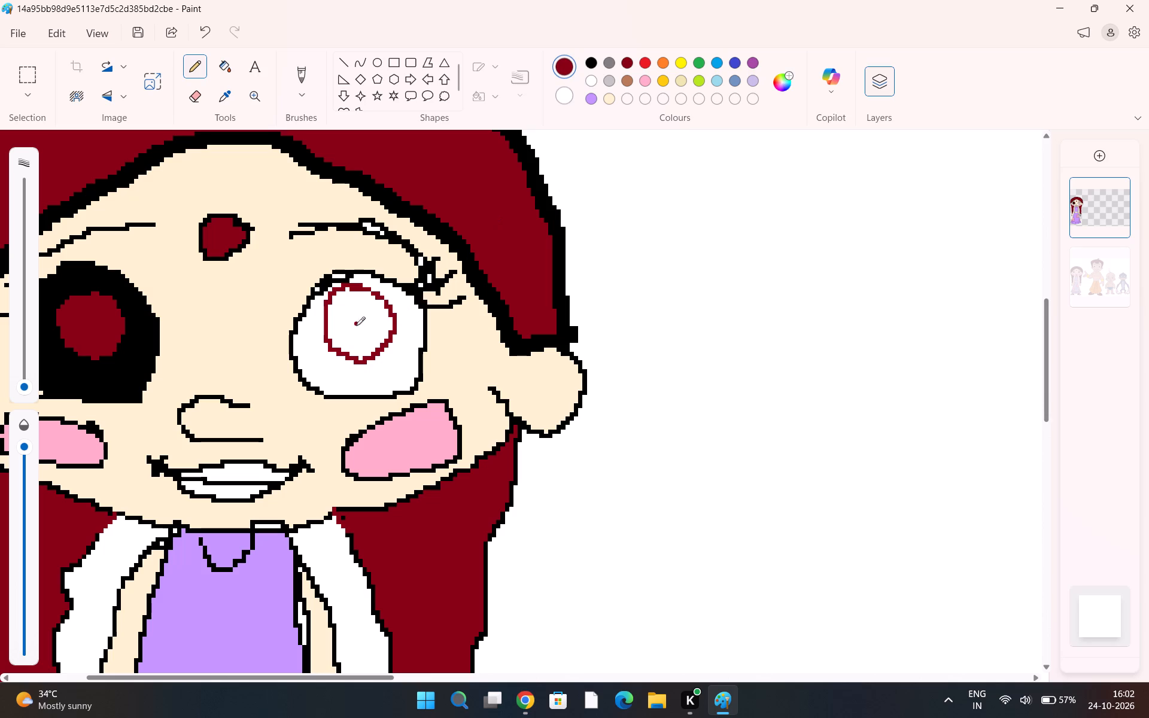
Fill the newly outlined iris with dark red and the white area of the eye around it with black.
left_click(212, 69)
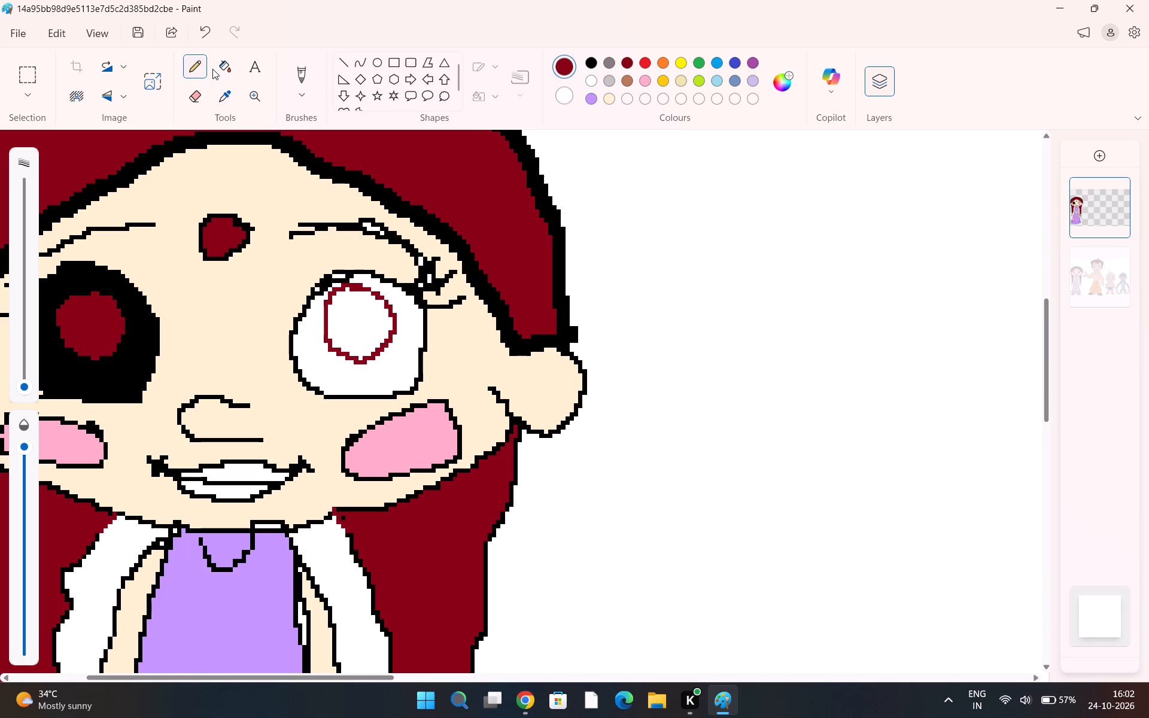
left_click(219, 66)
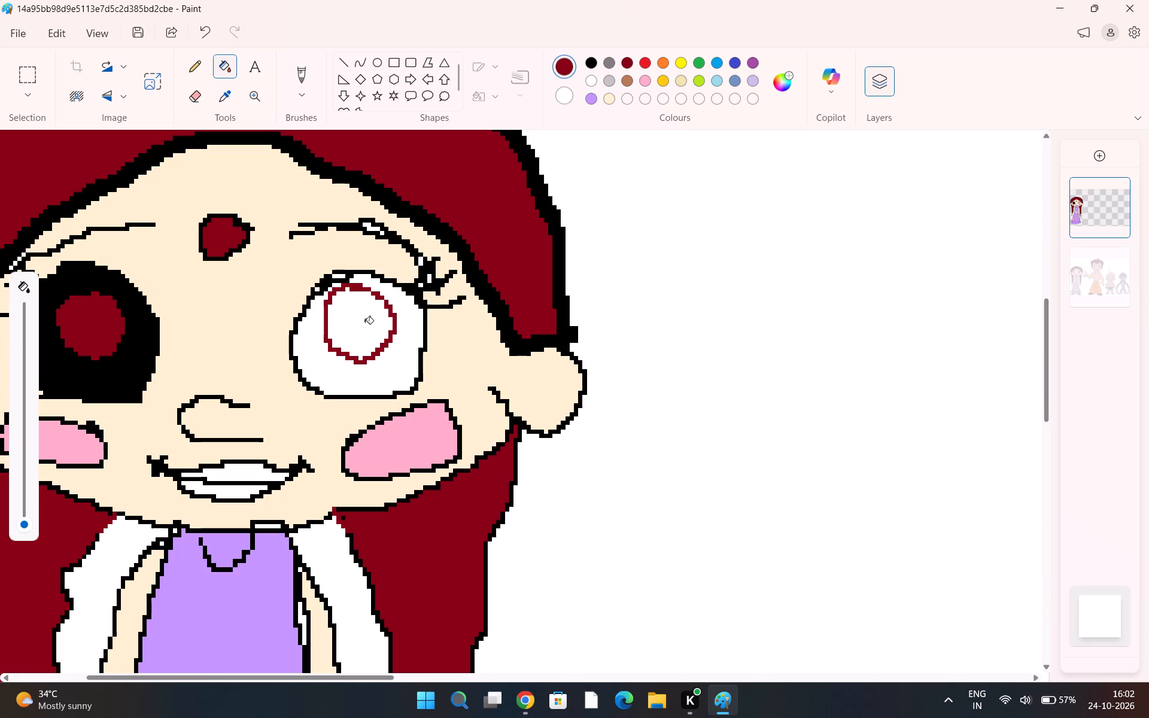
left_click(365, 323)
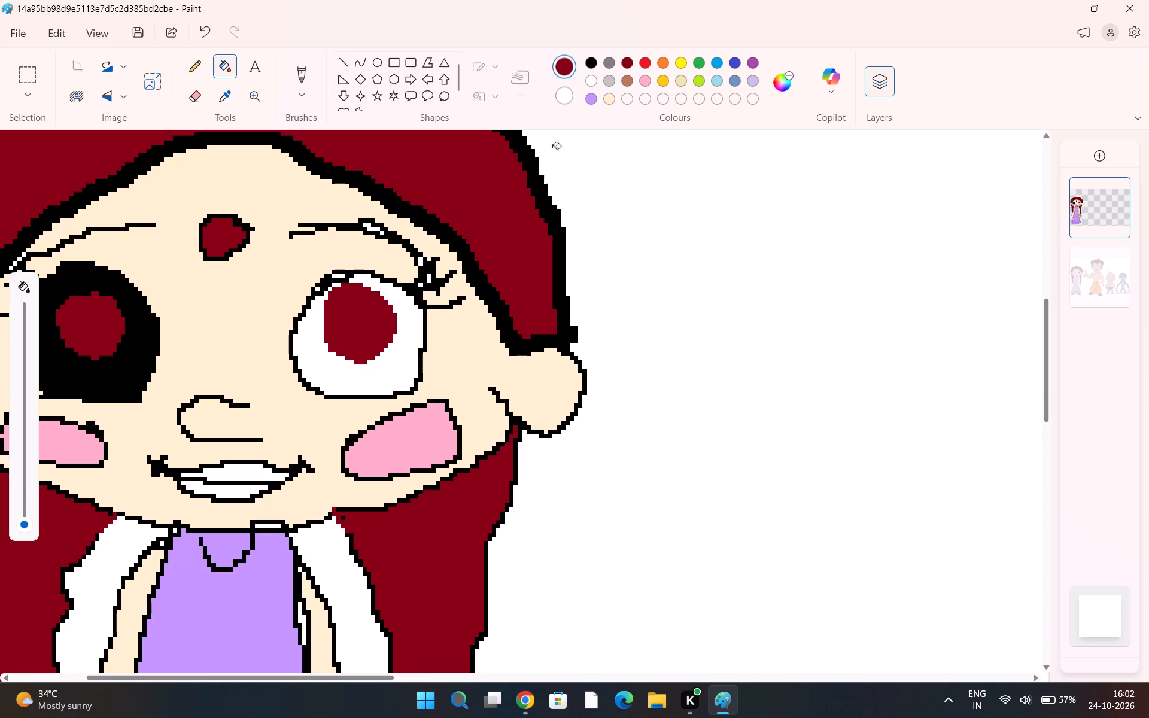
left_click(593, 63)
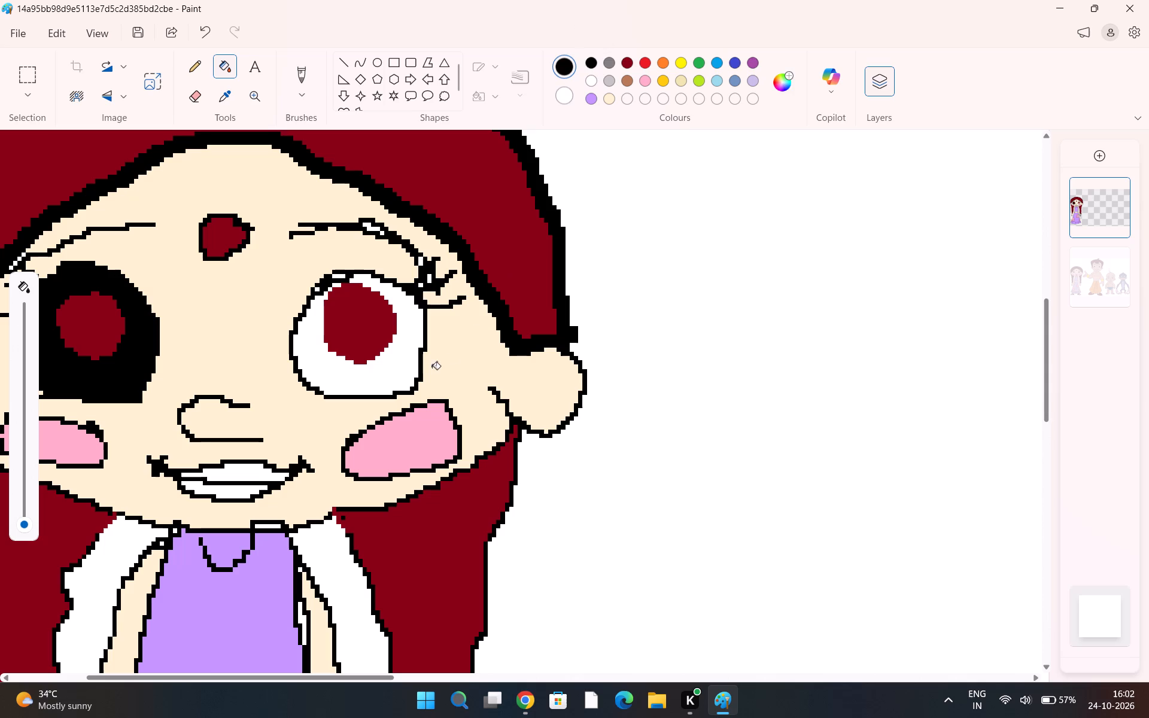
left_click(402, 373)
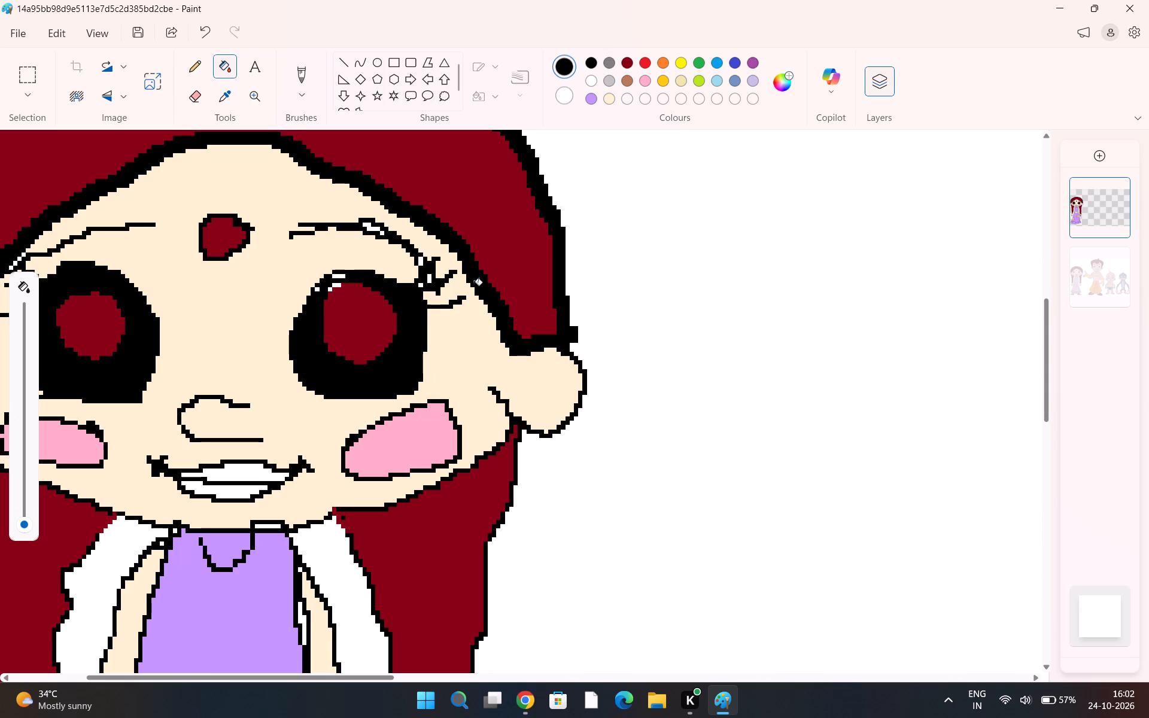
Compare the girl with the picture layer, hide it, and fill her white hand and its bracelet with the saved pale skin colour.
scroll(474, 284, "down", 3, "ctrl")
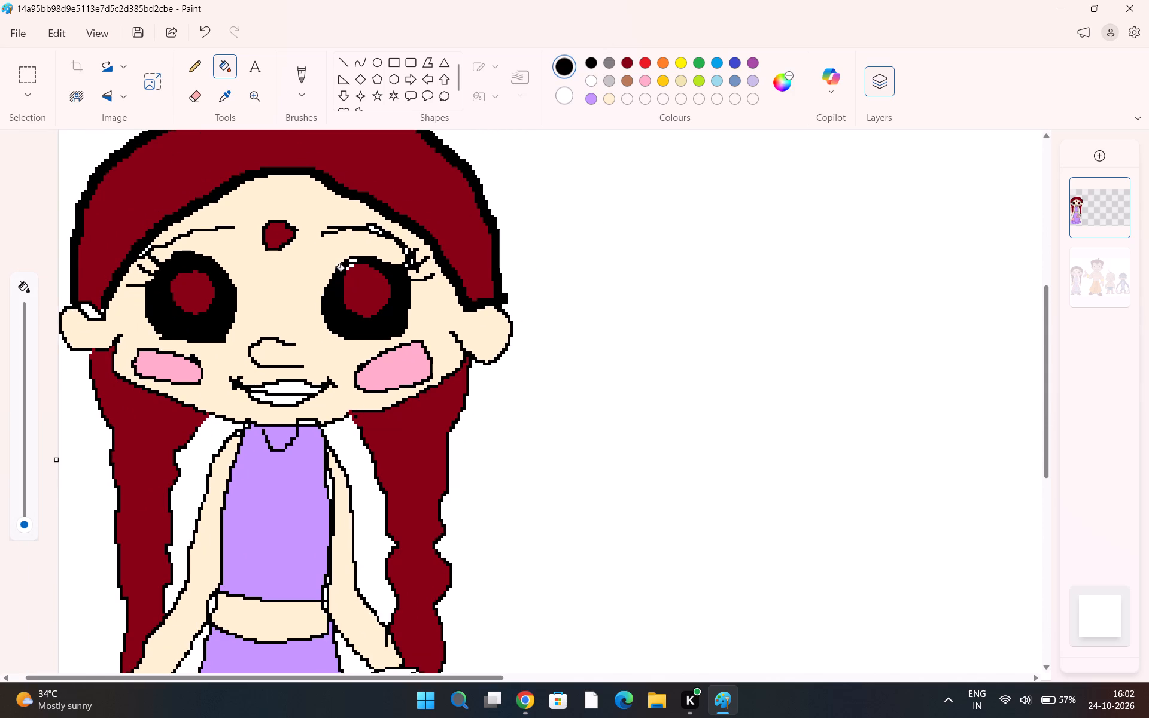
scroll(369, 275, "down", 4, "ctrl")
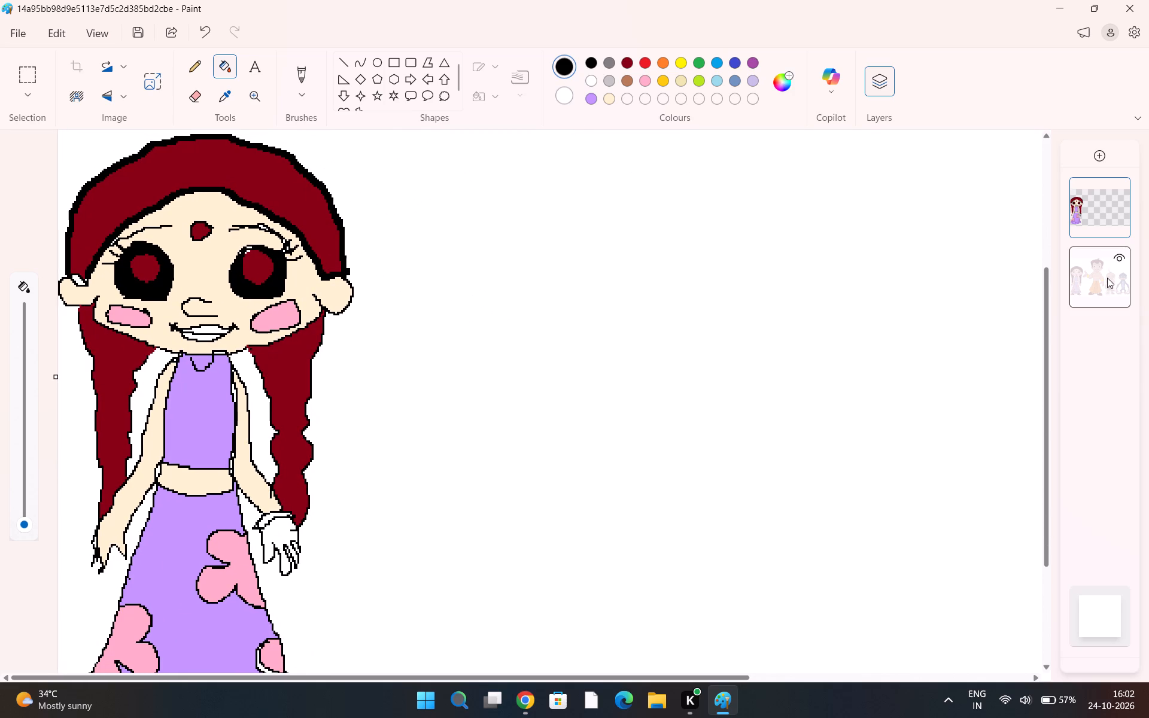
left_click(1120, 256)
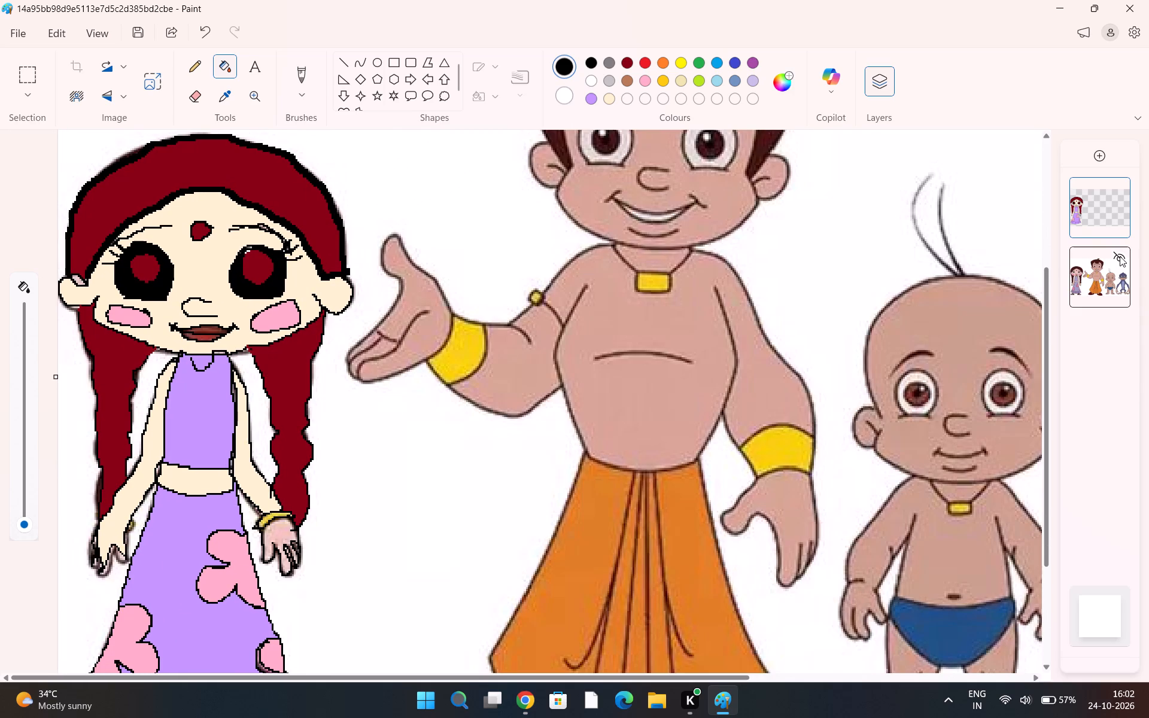
left_click(1120, 256)
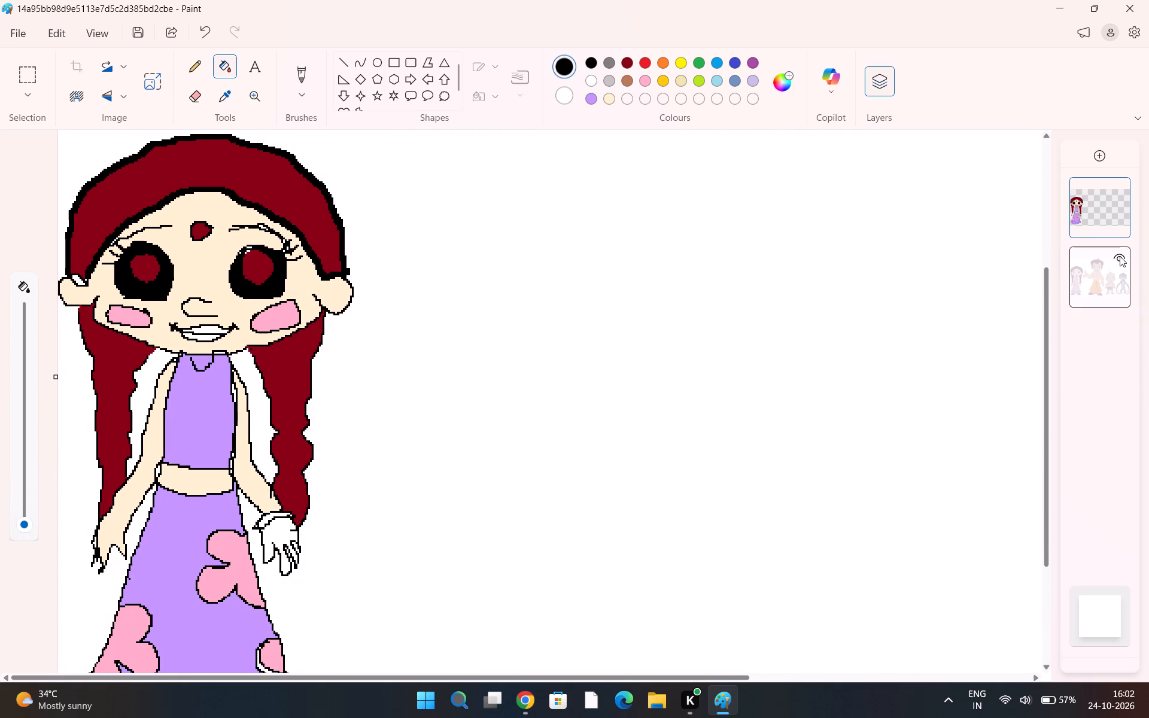
left_click(1120, 256)
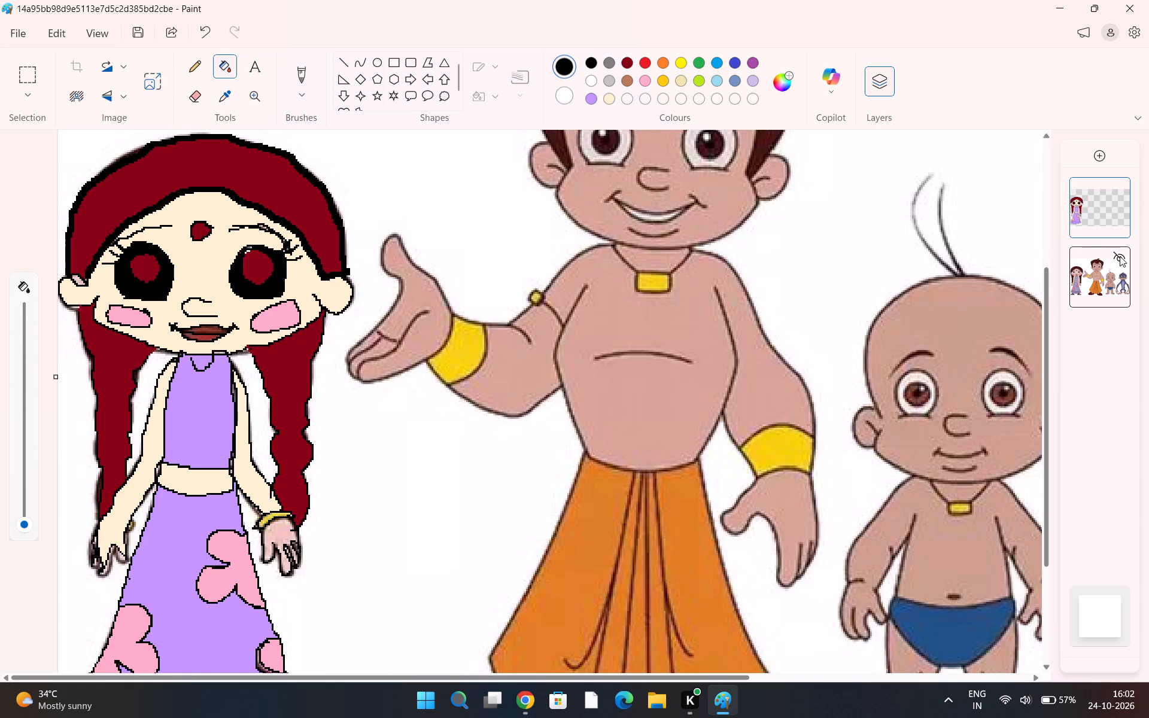
left_click(1120, 256)
left_click(1120, 256)
left_click(615, 98)
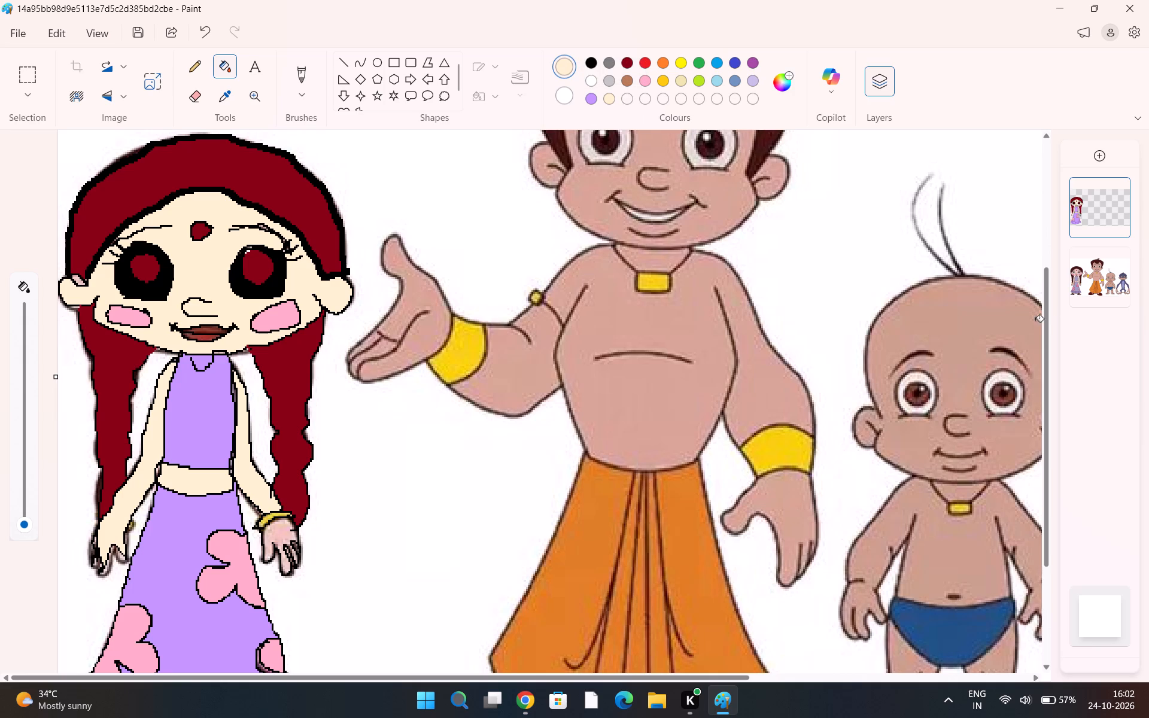
left_click(1117, 252)
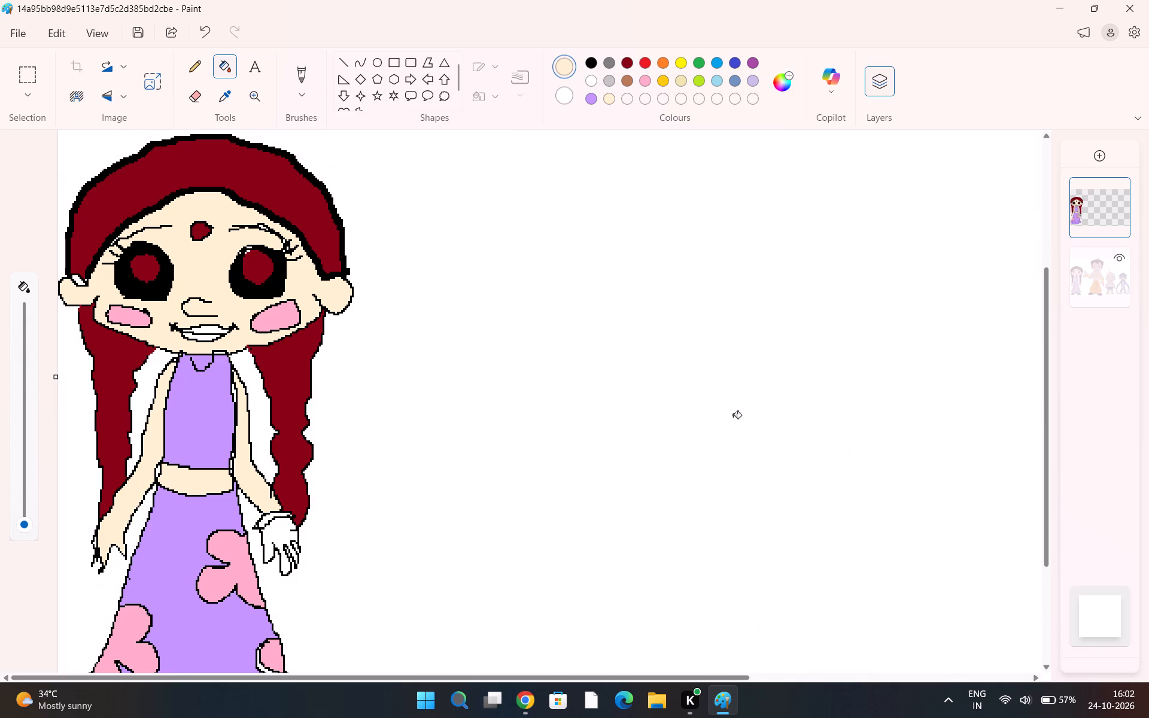
left_click(273, 538)
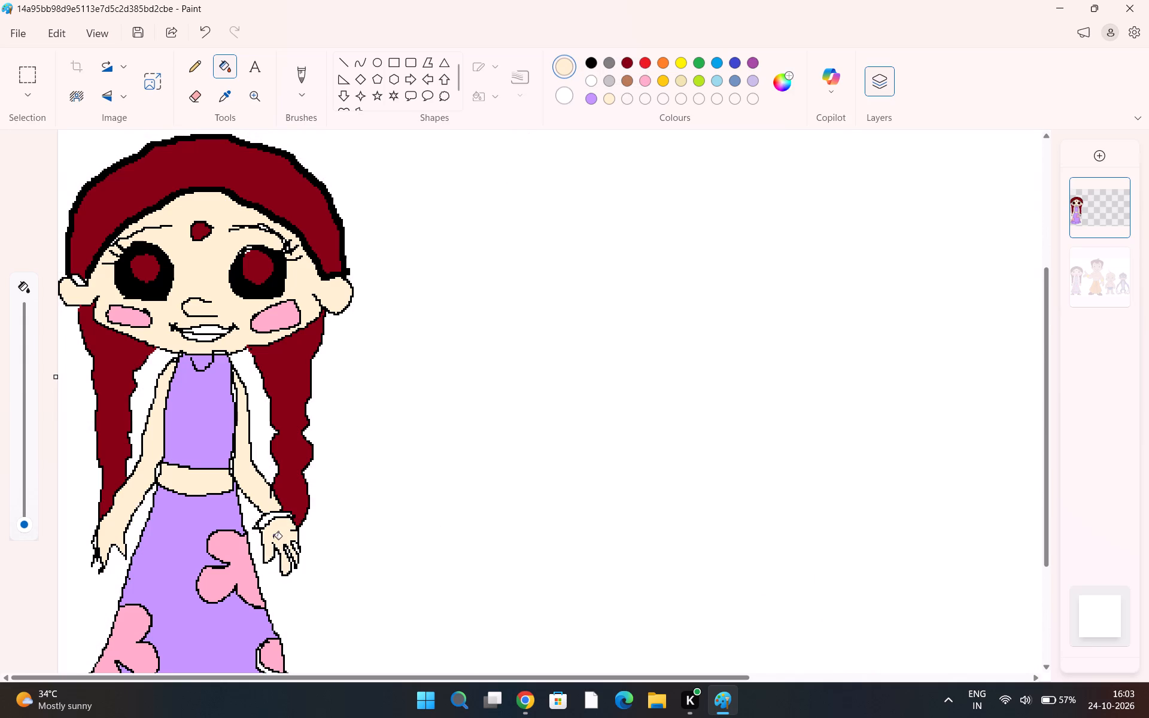
left_click(272, 522)
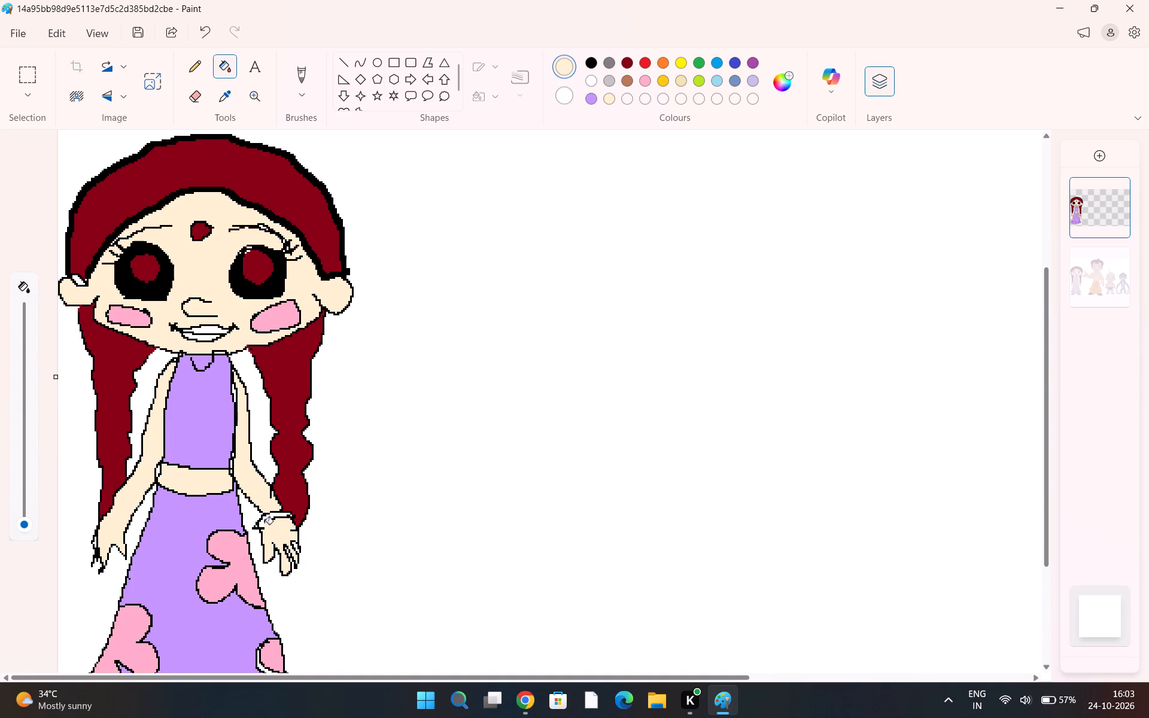
left_click(265, 523)
Fill the girl's upper and lower lips with red, undoing the stray fill of the mouth outline.
left_click(642, 57)
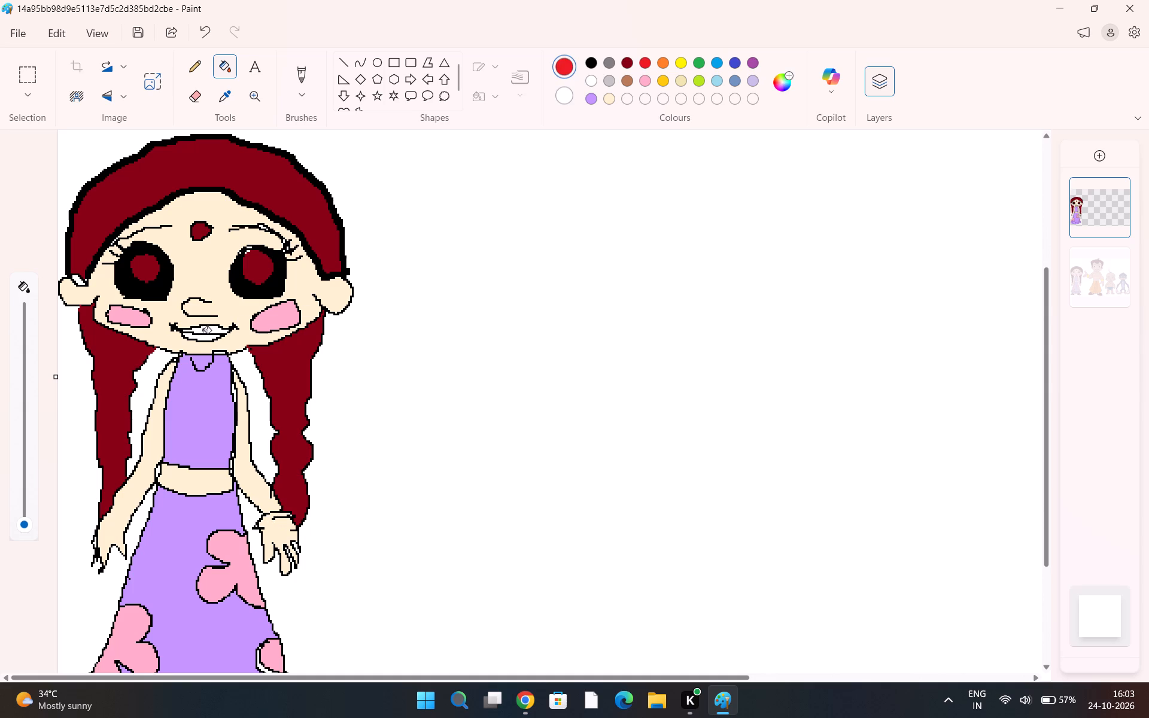
left_click(208, 330)
left_click(202, 342)
left_click(202, 30)
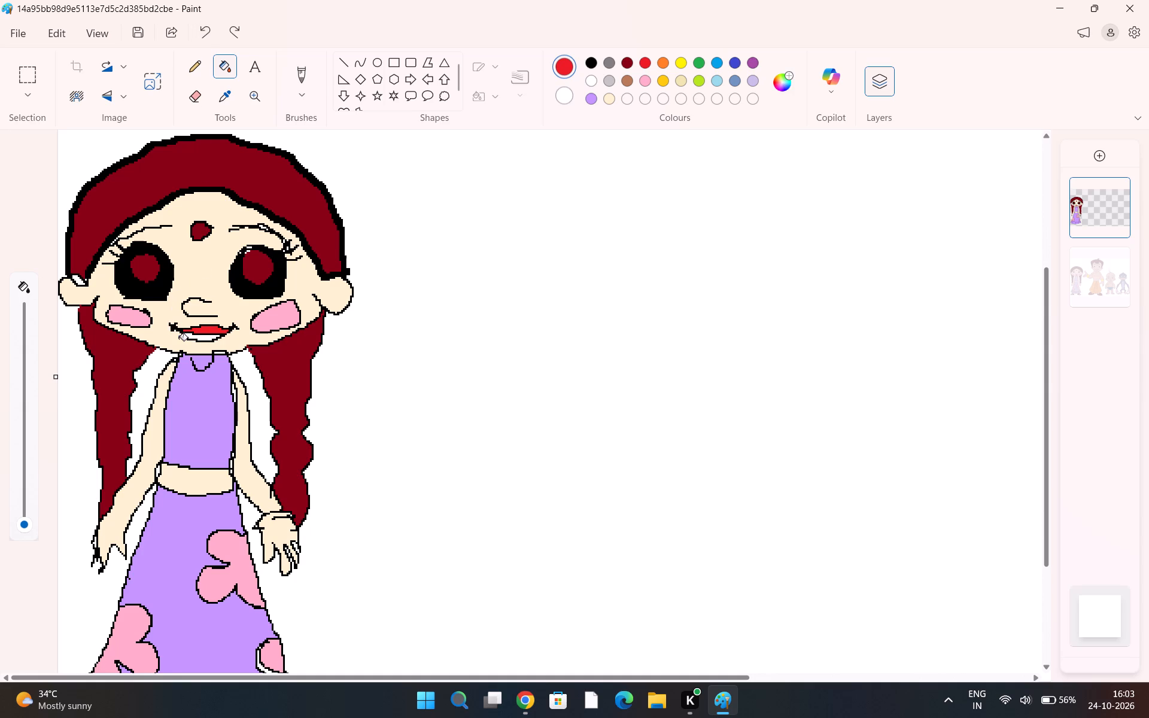
scroll(179, 339, "up", 5, "ctrl")
left_click(269, 405)
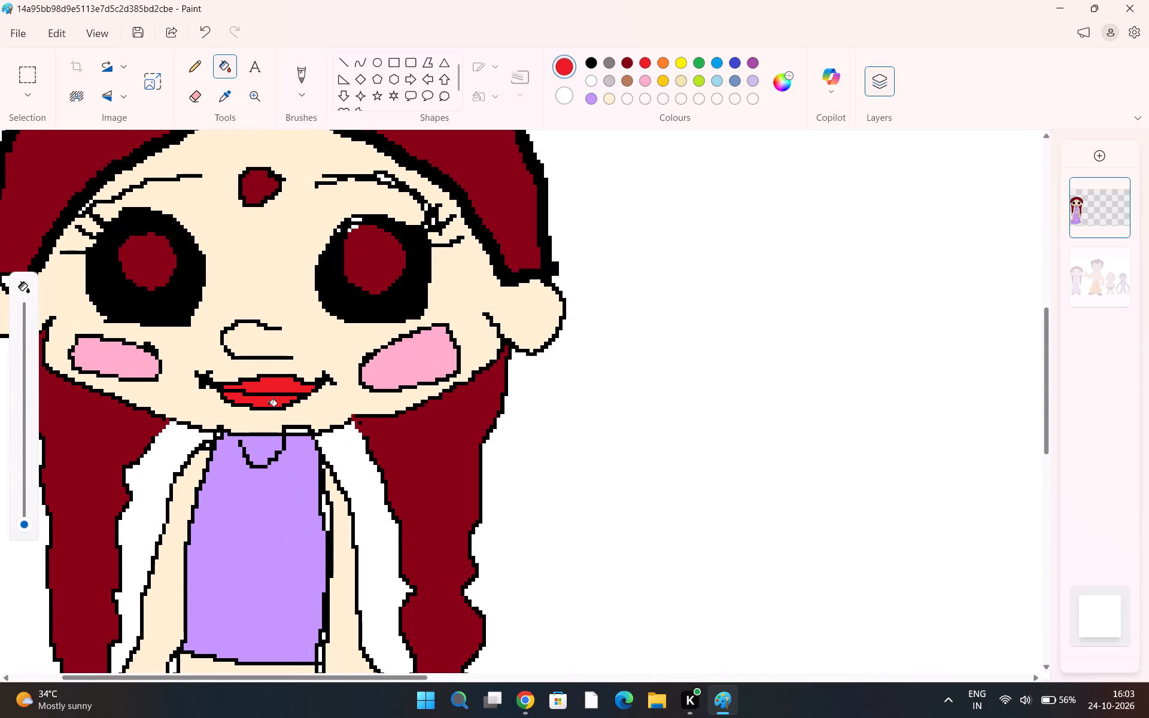
Draw a small oval highlight inside the first eye's dark red iris, with a 1px outline coloured white.
scroll(263, 345, "down", 5, "ctrl")
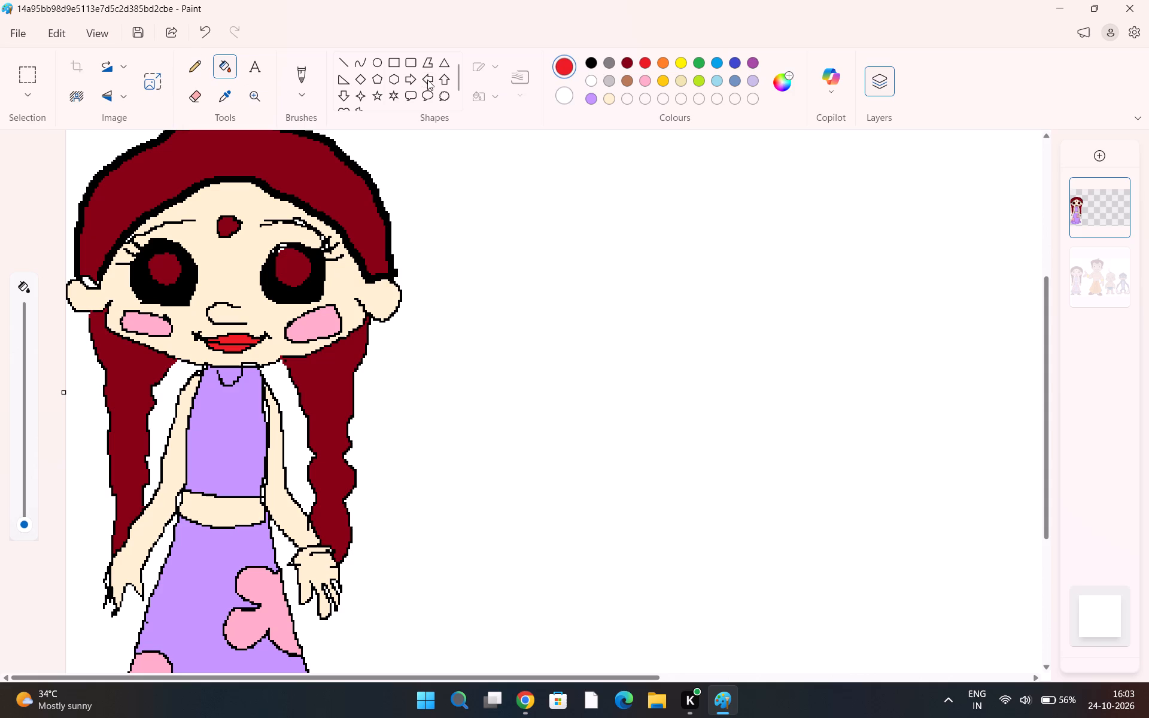
left_click(376, 59)
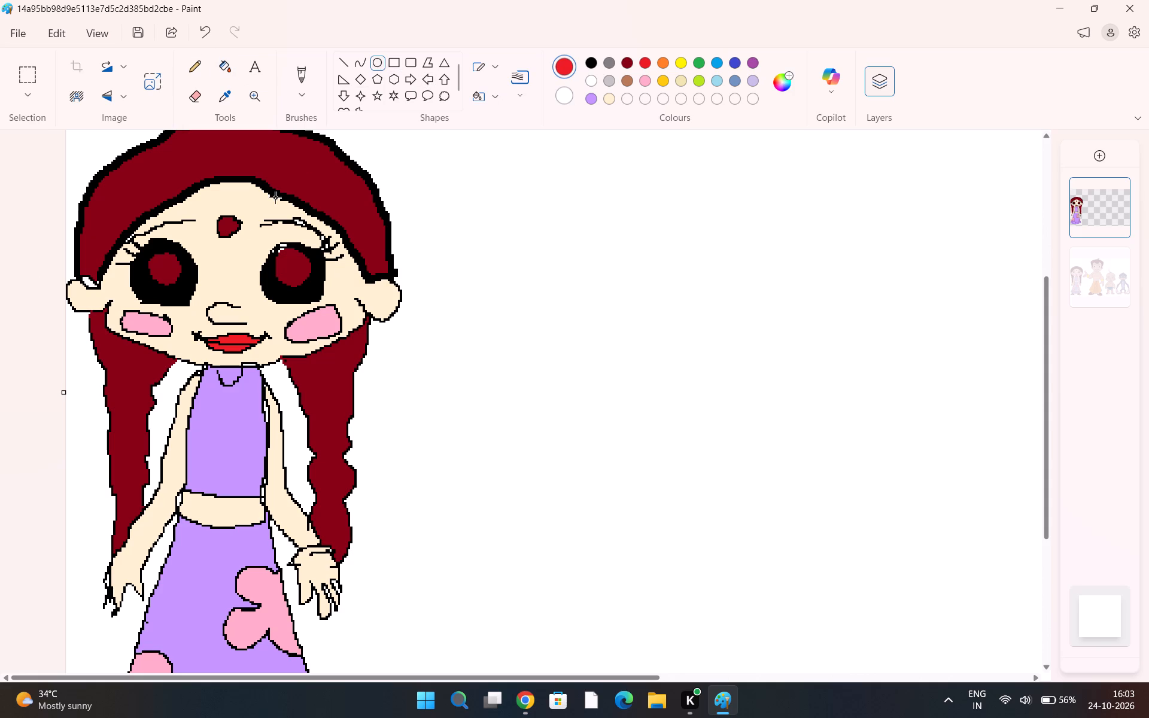
scroll(92, 244, "up", 10, "ctrl")
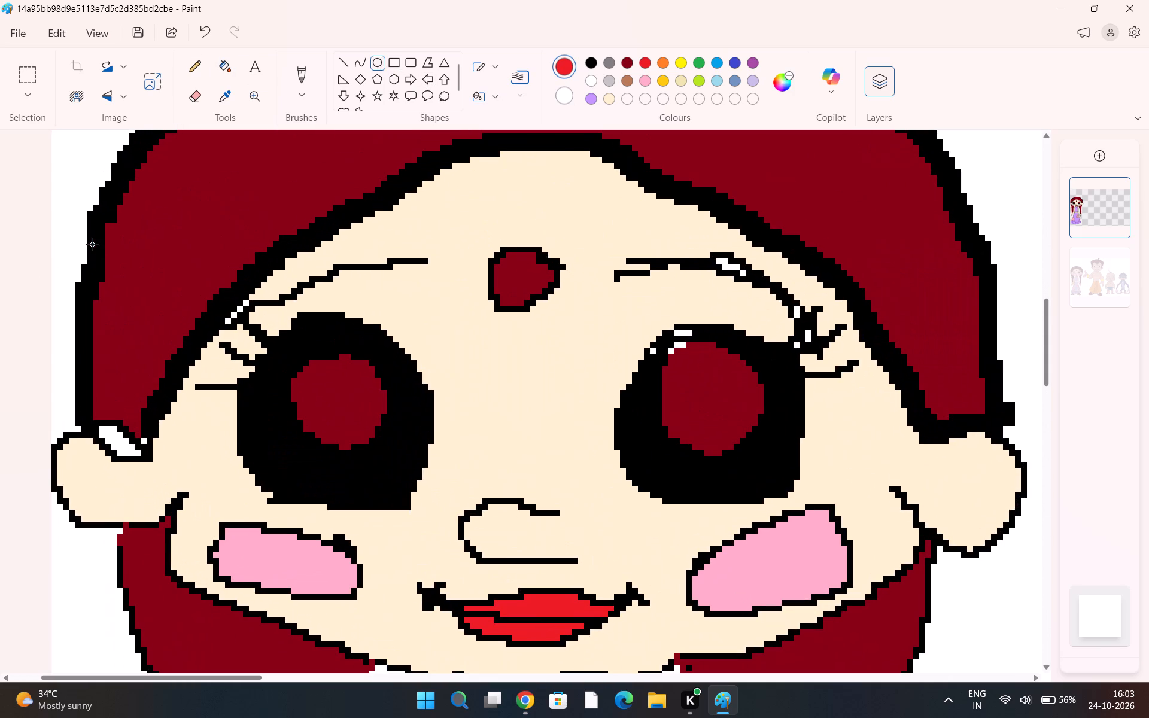
left_click_drag(326, 376, 341, 390)
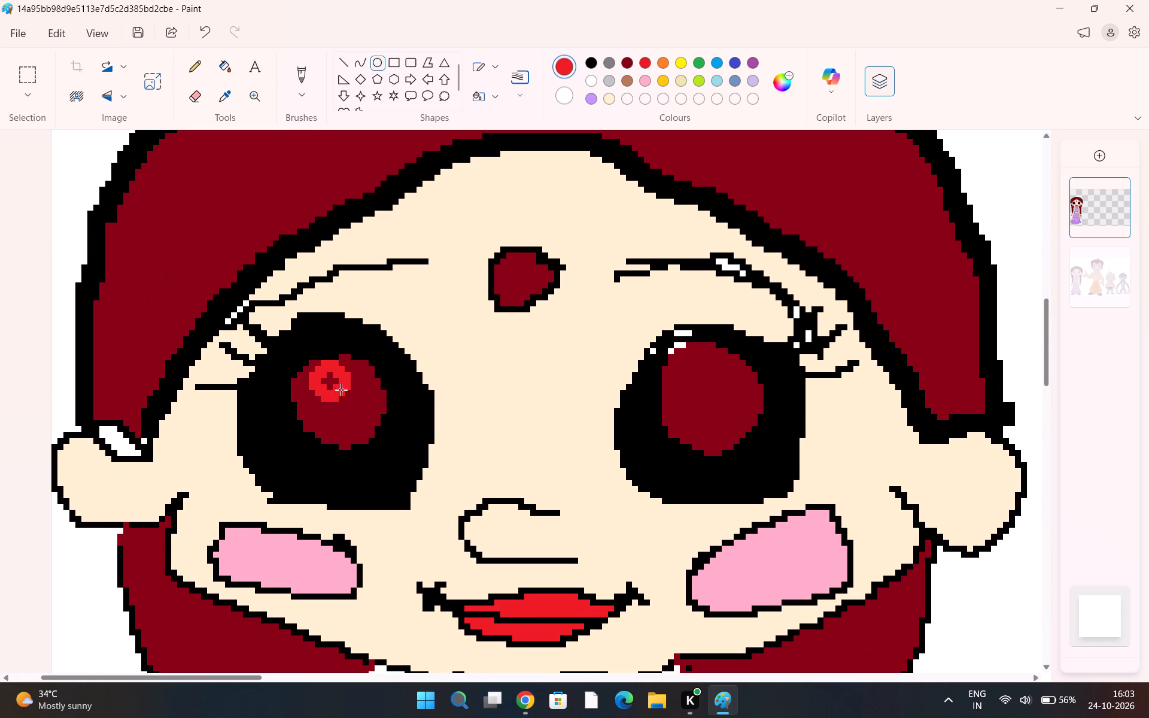
left_click_drag(341, 390, 345, 390)
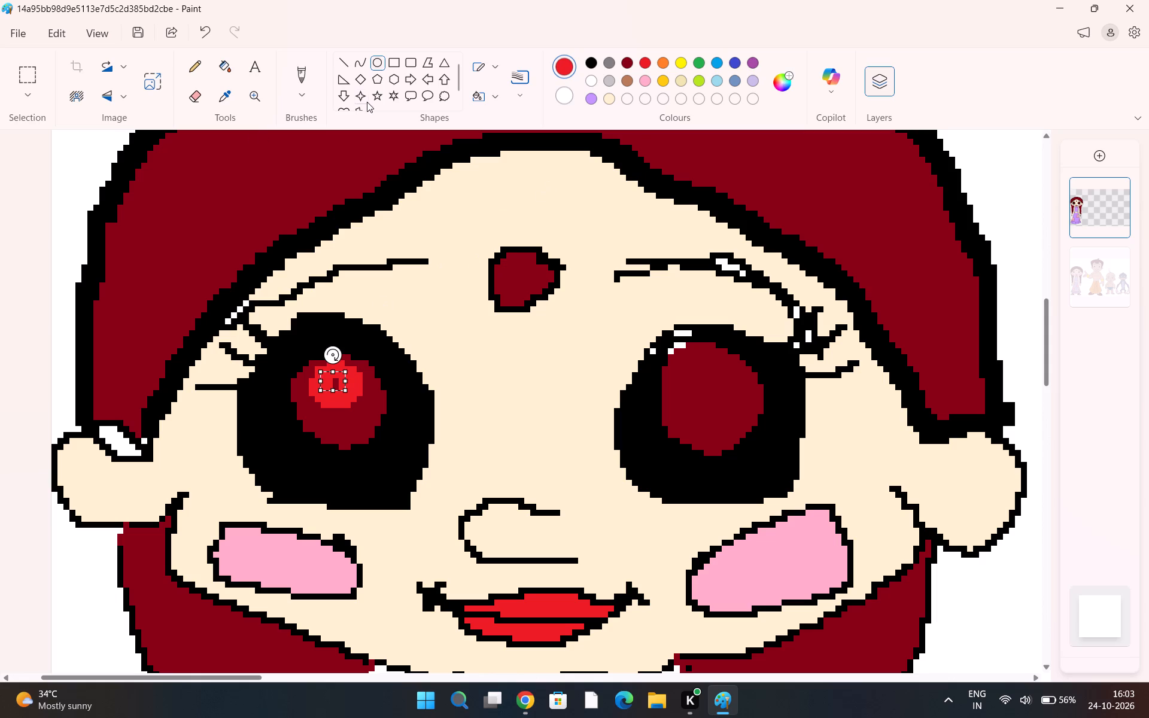
left_click(515, 86)
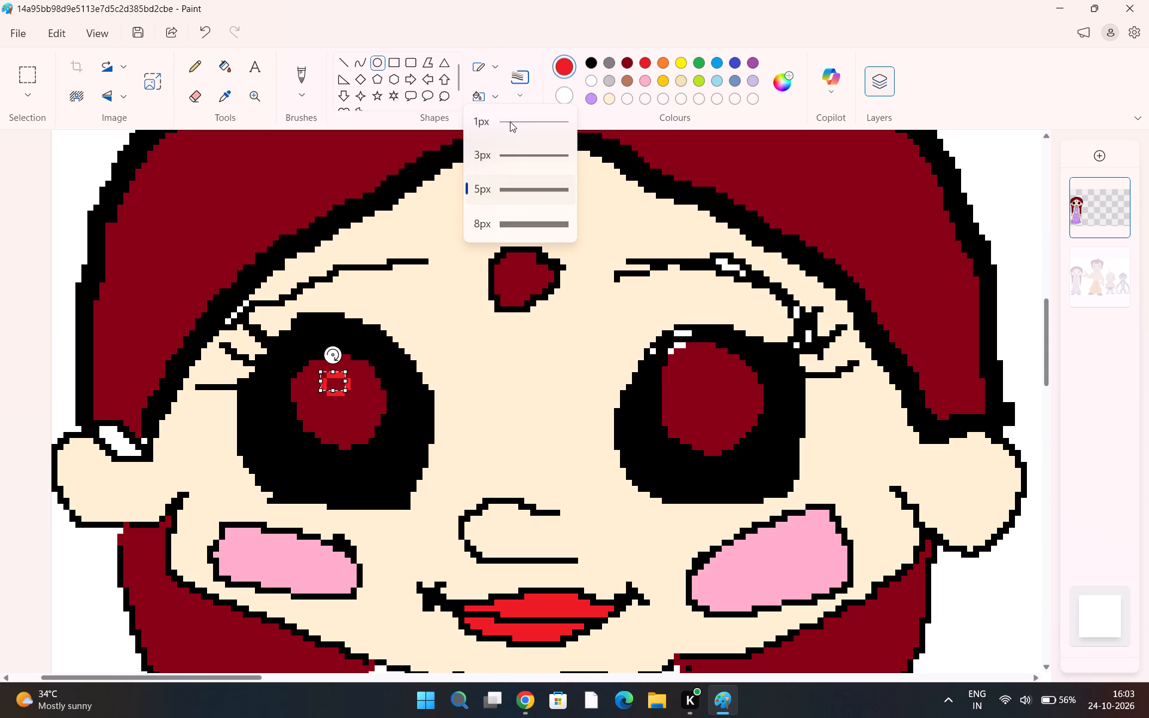
left_click(510, 119)
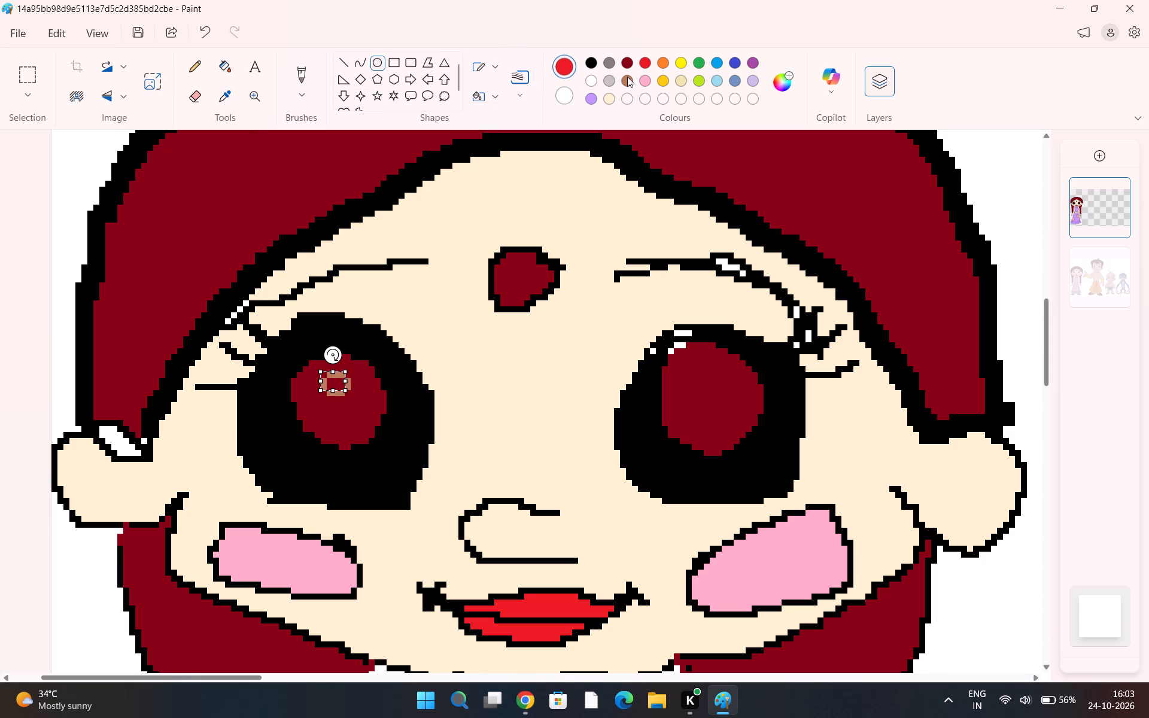
left_click(587, 78)
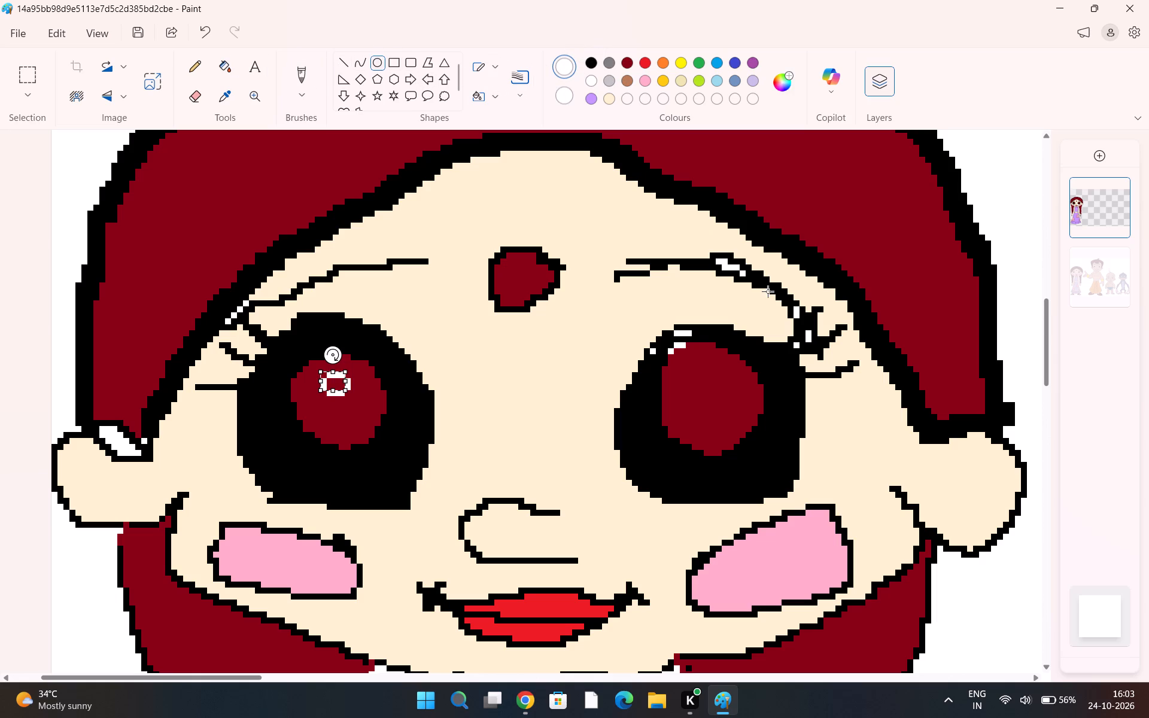
Draw a small white oval highlight in the girl's second iris and fill the highlights in both eyes with white.
left_click_drag(683, 363, 712, 388)
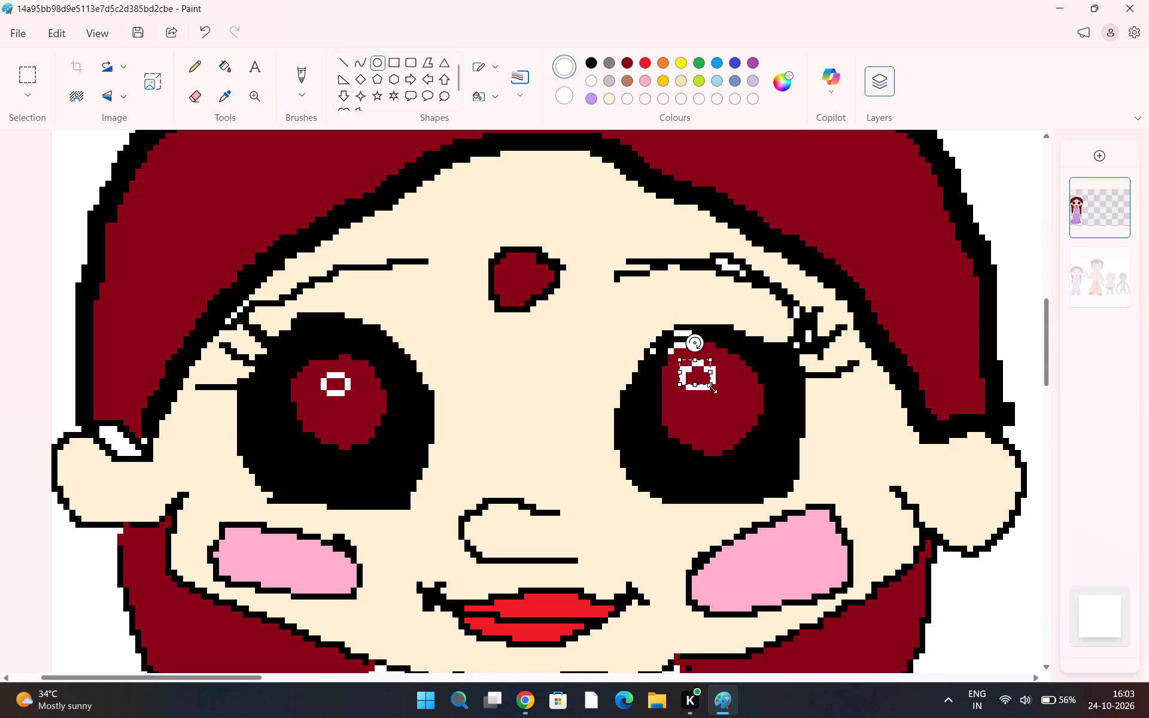
left_click(232, 57)
left_click(334, 381)
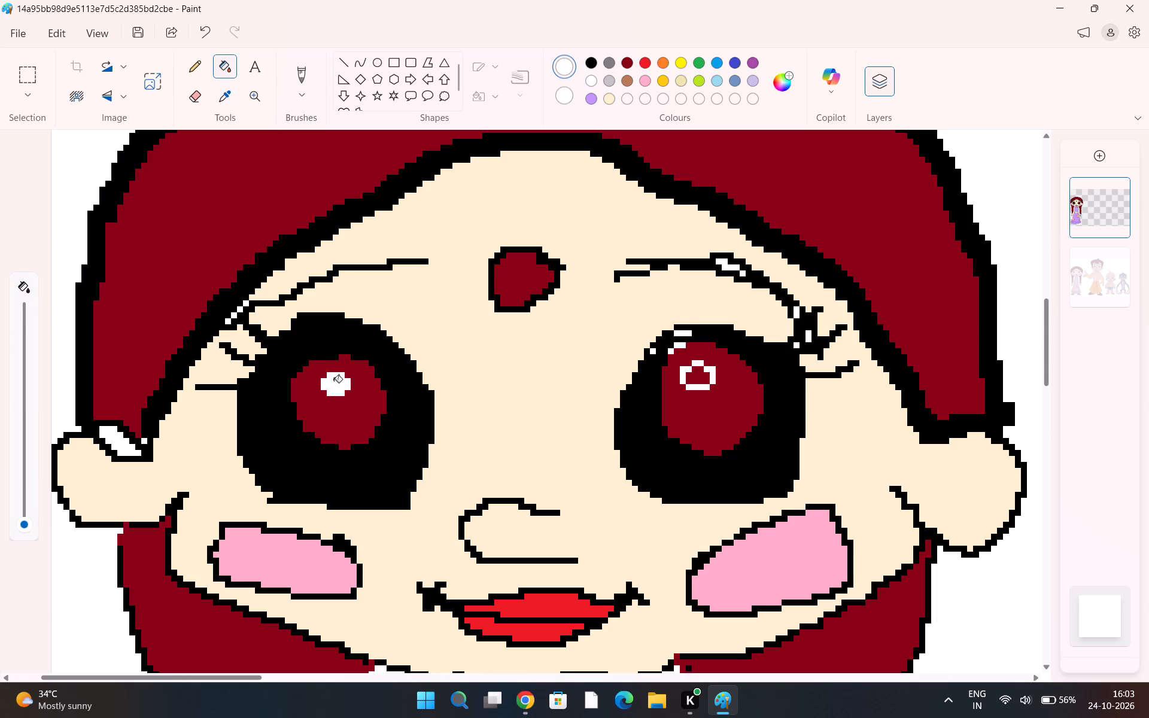
left_click(691, 381)
Compare the whole coloured girl with the original by toggling the picture layer's visibility, leaving the layer shown.
scroll(589, 366, "down", 11, "ctrl")
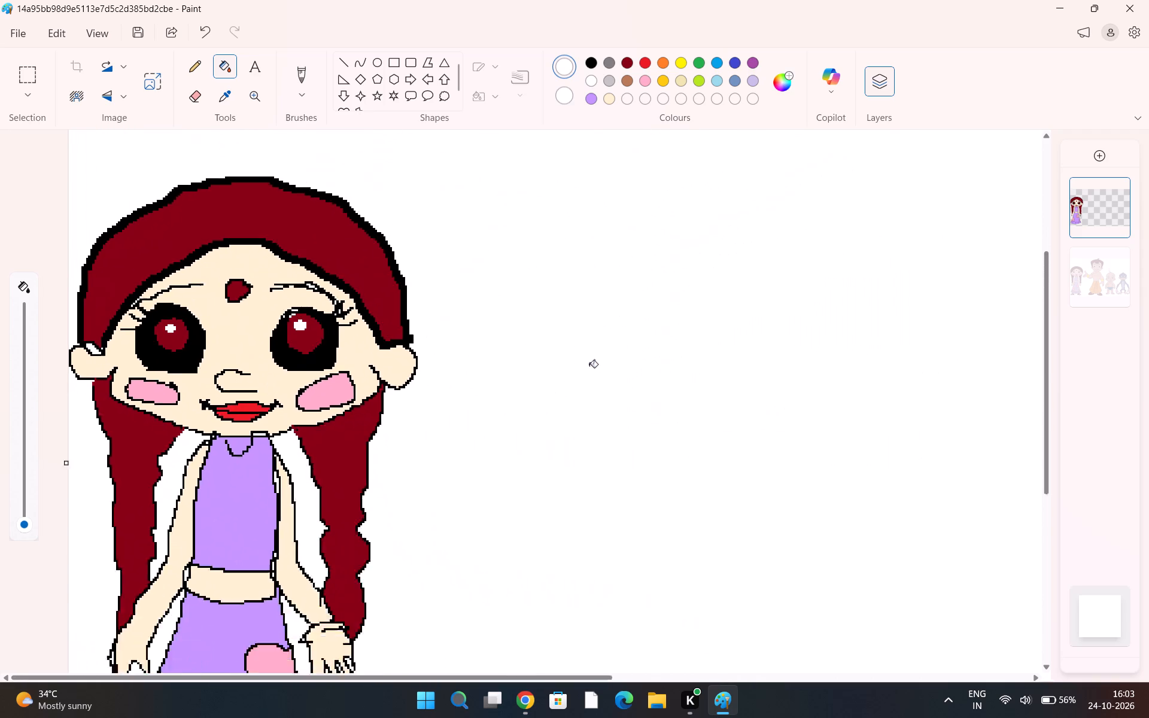
scroll(589, 366, "down", 4, "ctrl")
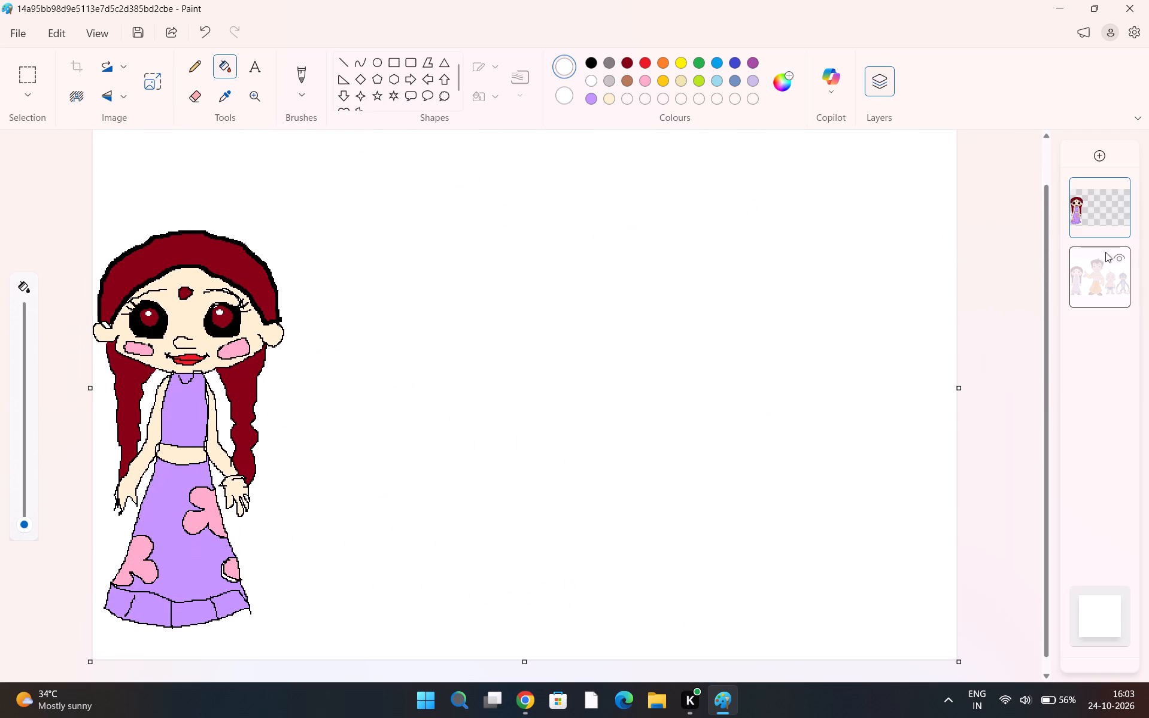
left_click(1123, 251)
left_click(1123, 251)
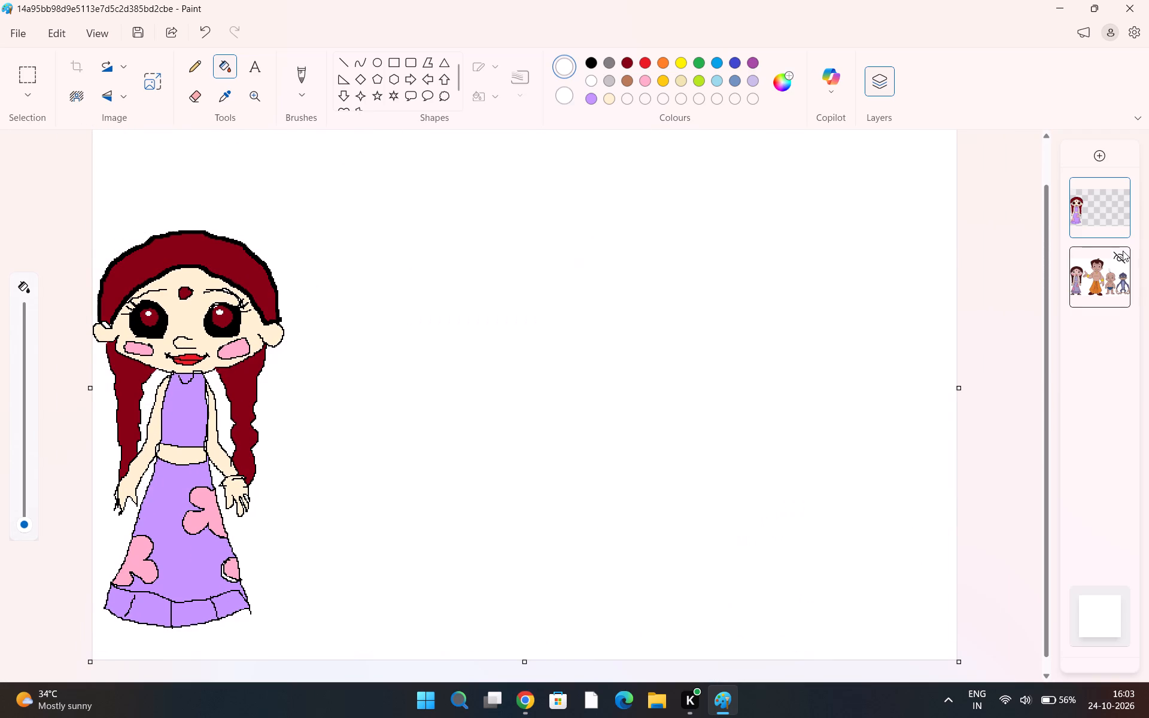
left_click(1123, 251)
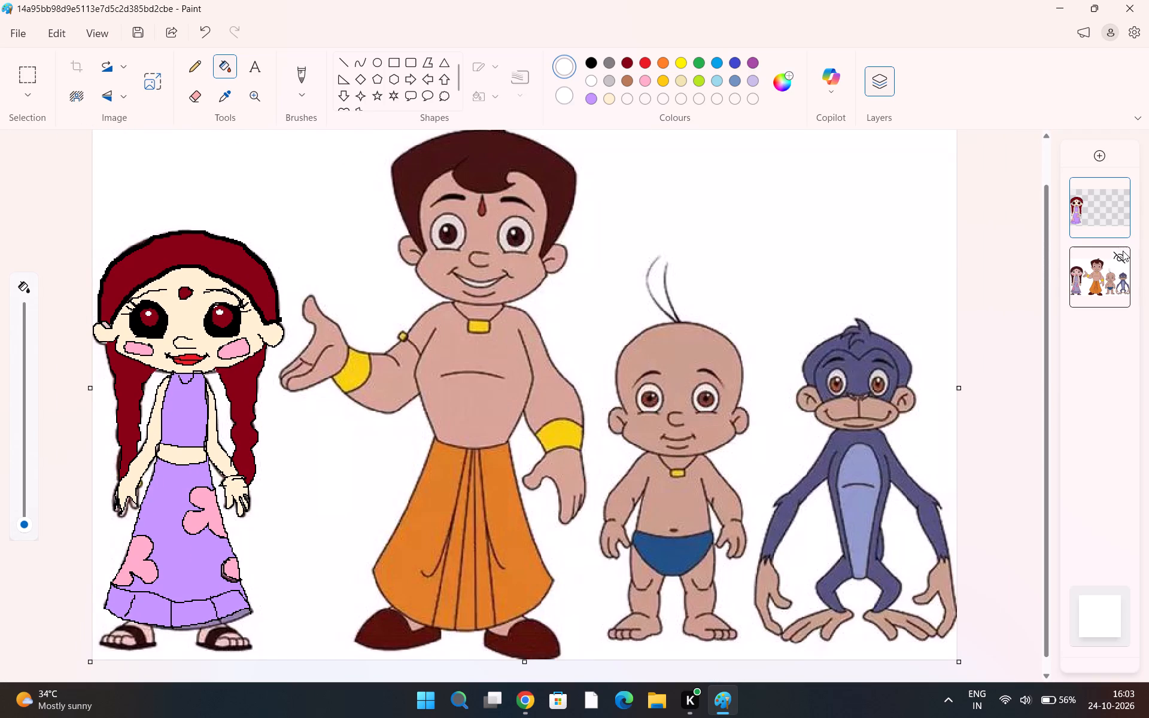
left_click(1123, 251)
left_click(1123, 251)
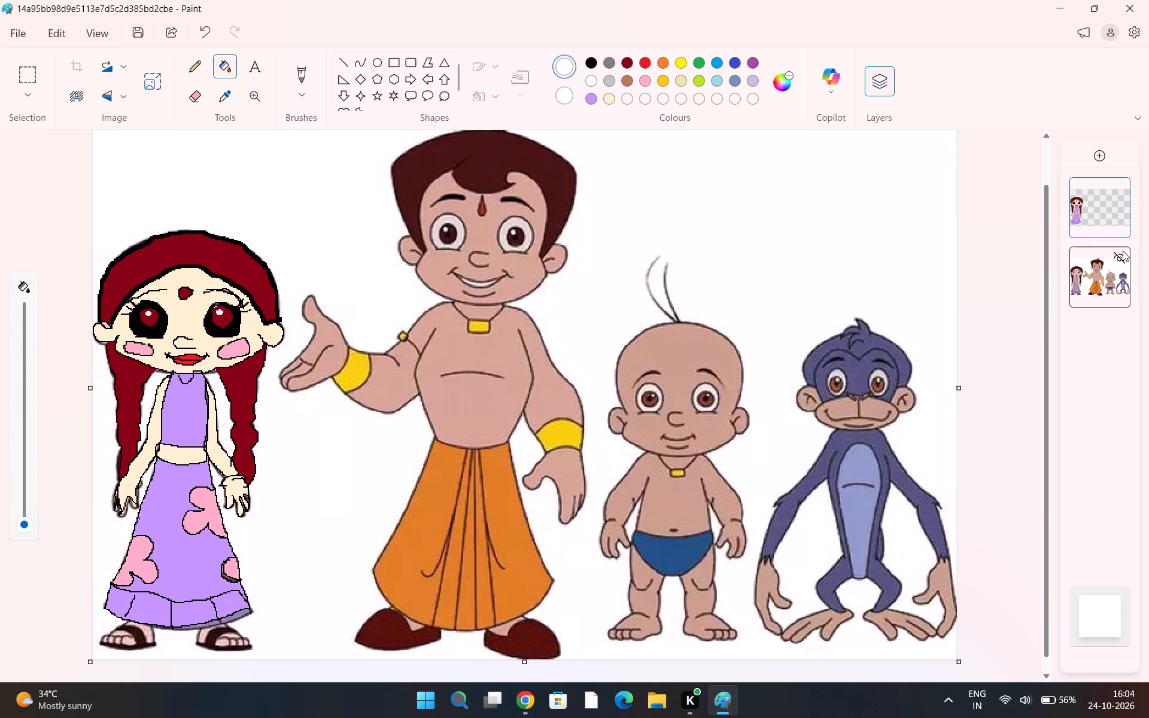
left_click(1123, 251)
left_click(1123, 251)
Erase the original girl from the picture layer around and behind the drawing, enlarging the eraser, and check by hiding and reshowing the layer.
left_click(1096, 268)
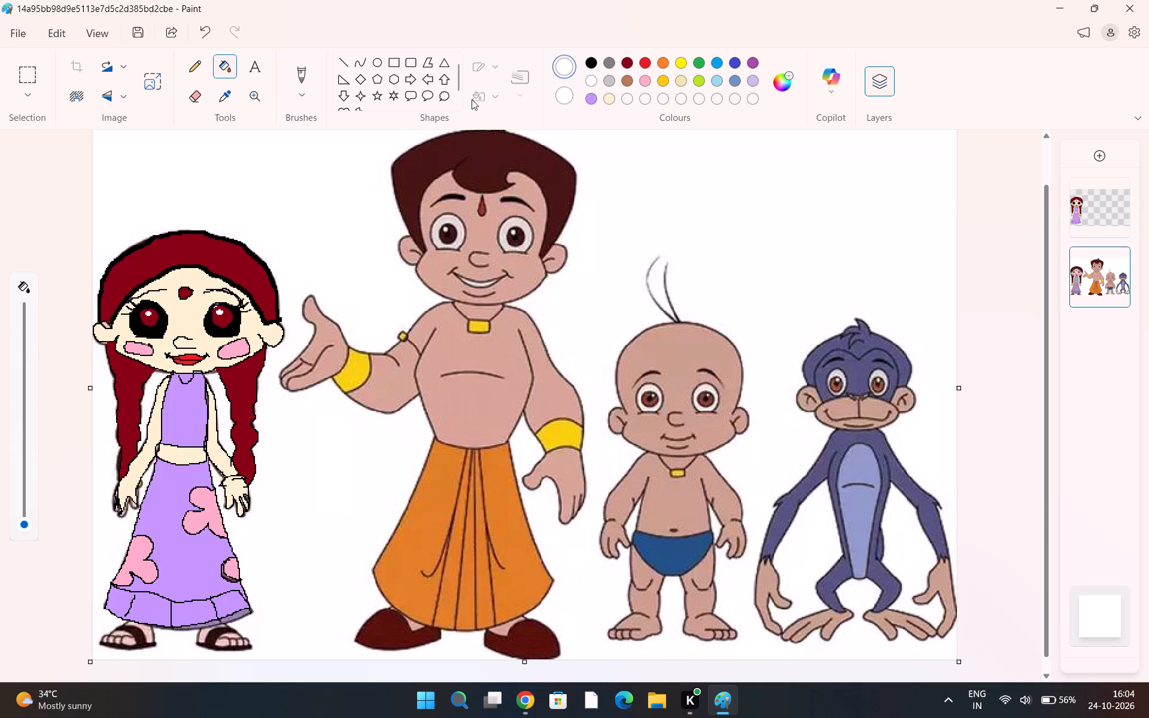
left_click(196, 87)
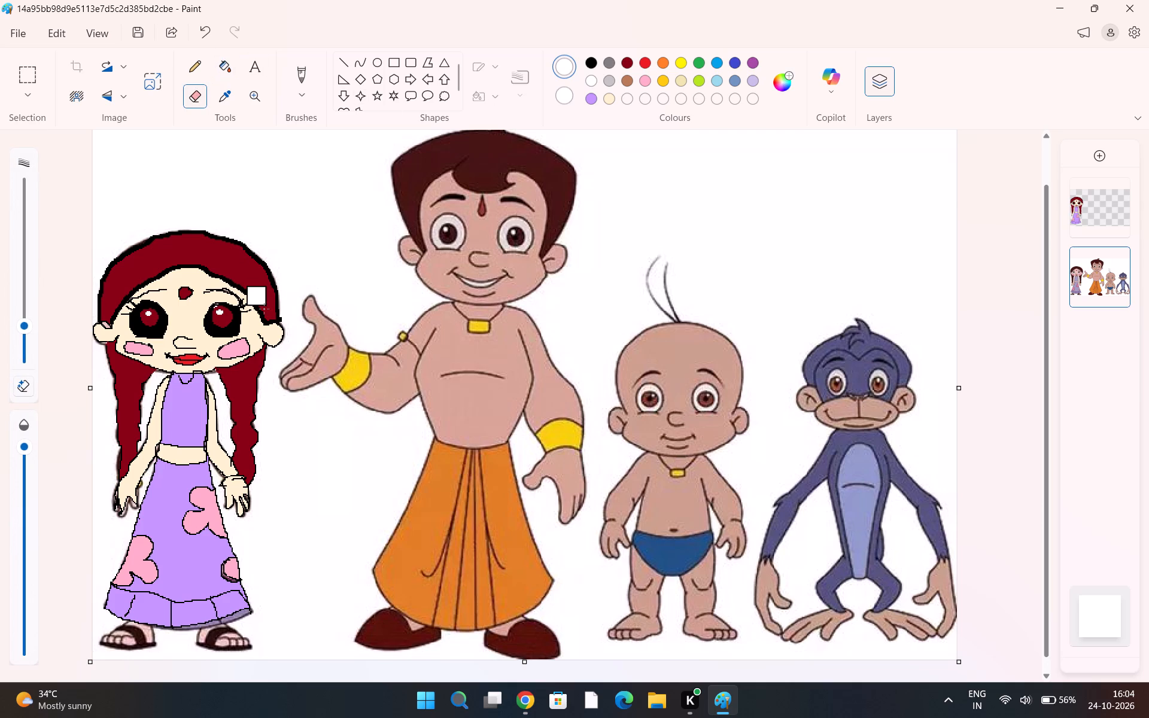
left_click_drag(276, 282, 213, 476)
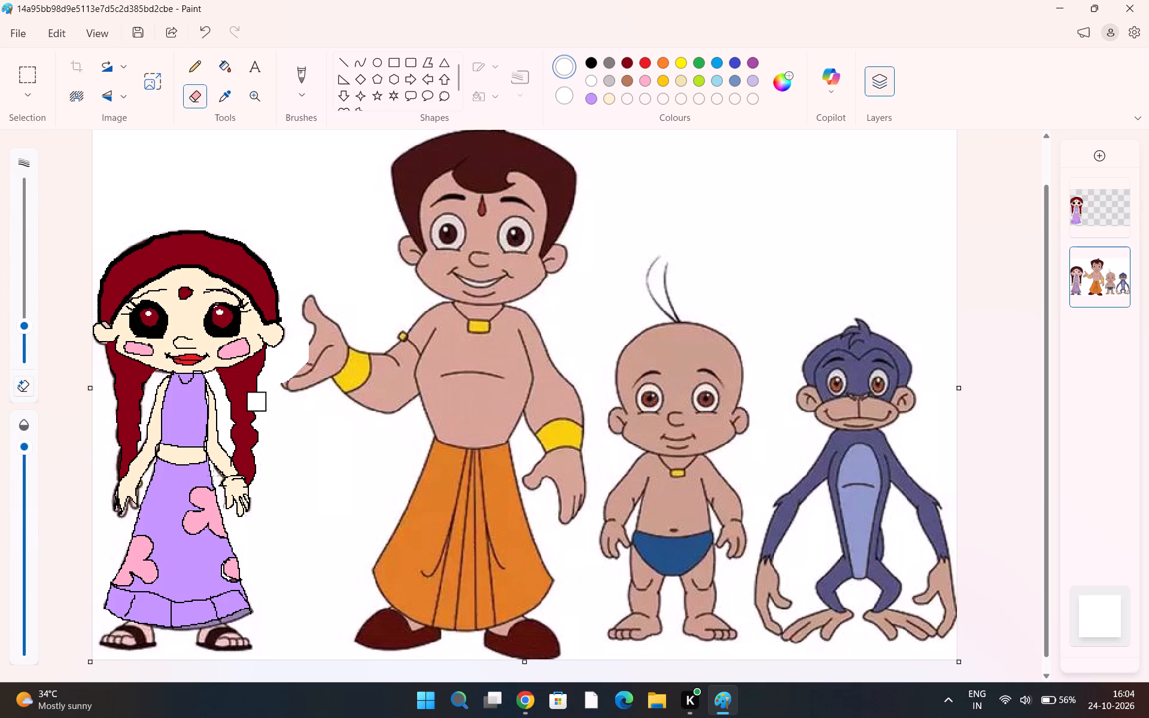
left_click_drag(213, 476, 215, 323)
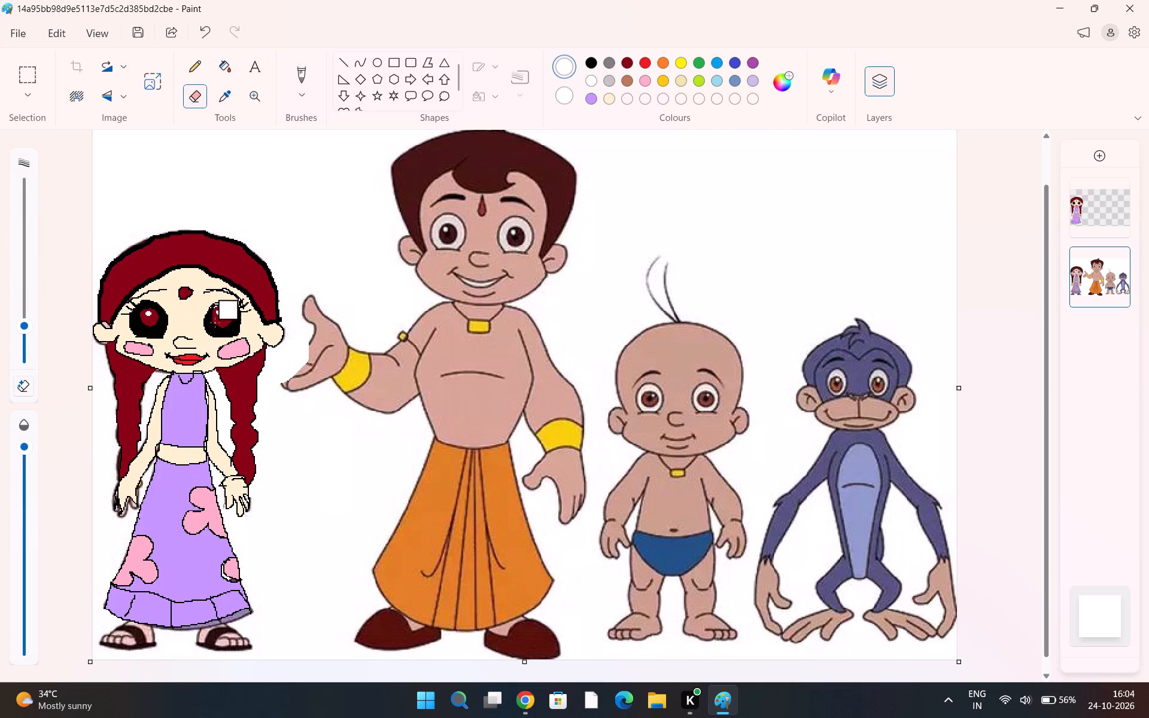
left_click_drag(215, 323, 297, 282)
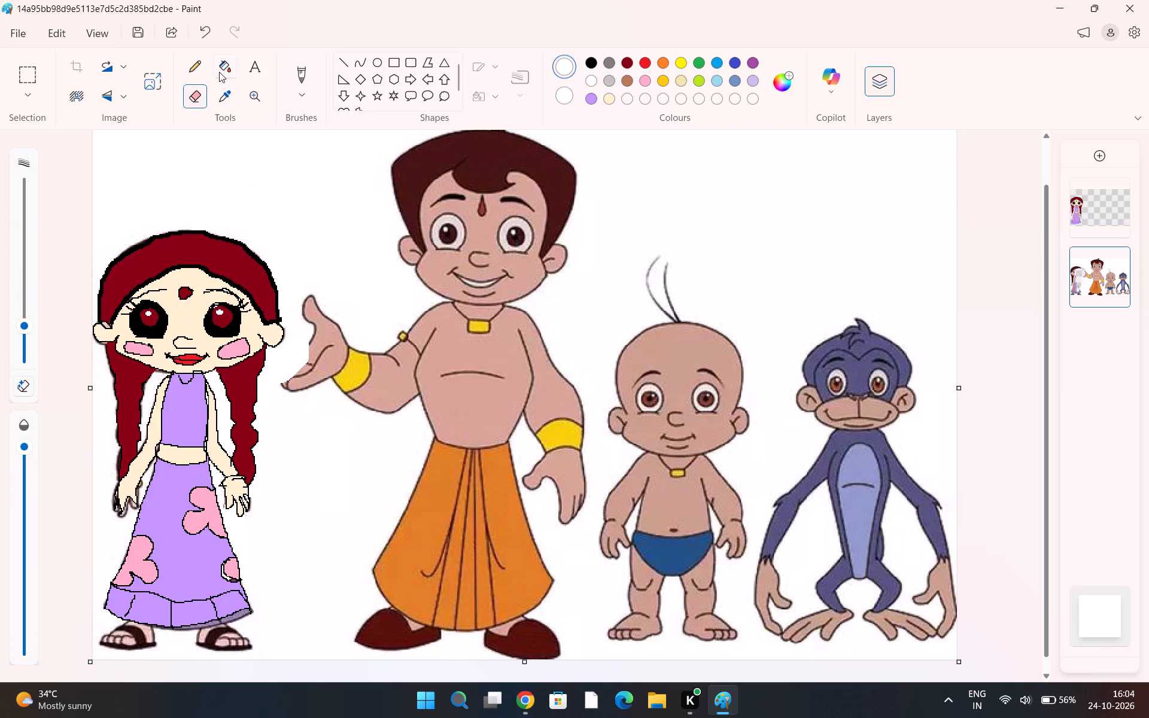
left_click(22, 261)
left_click_drag(139, 274, 85, 448)
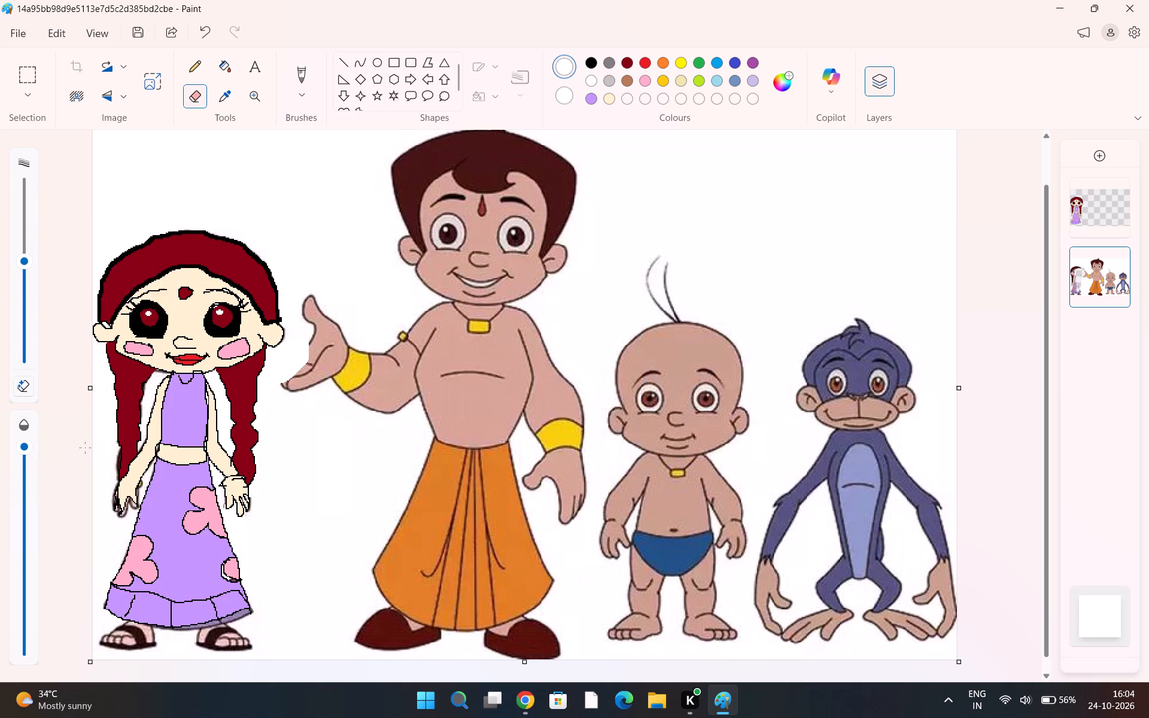
left_click_drag(85, 448, 293, 367)
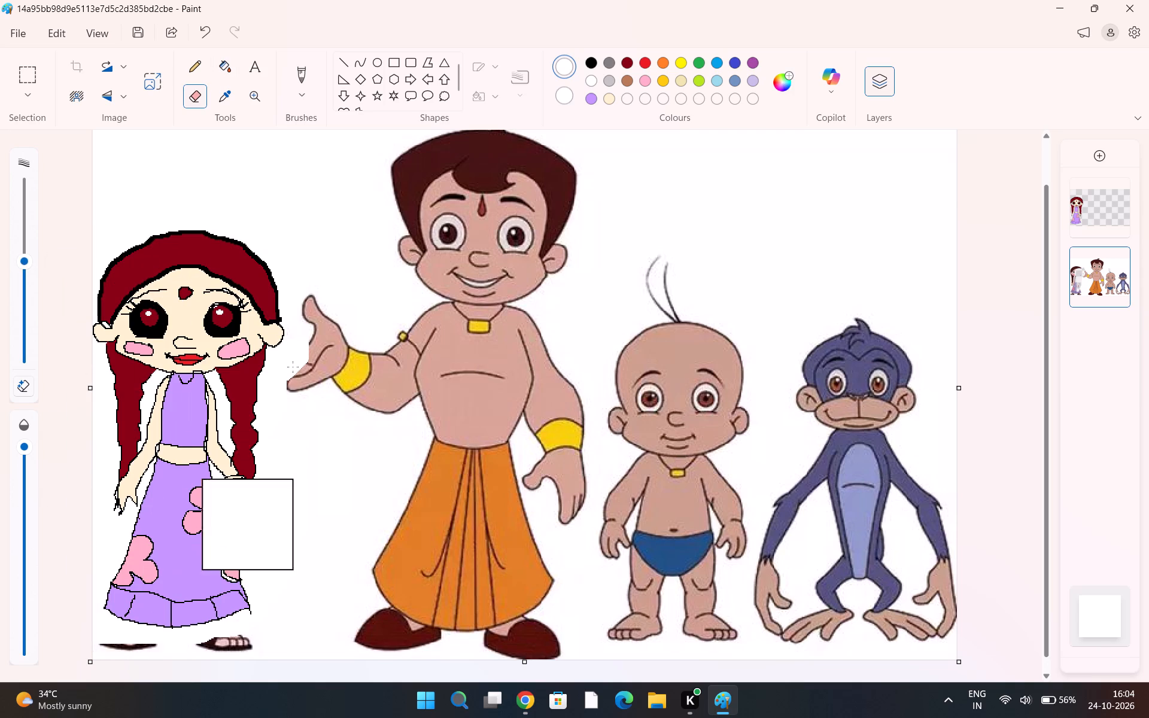
left_click_drag(293, 367, 223, 153)
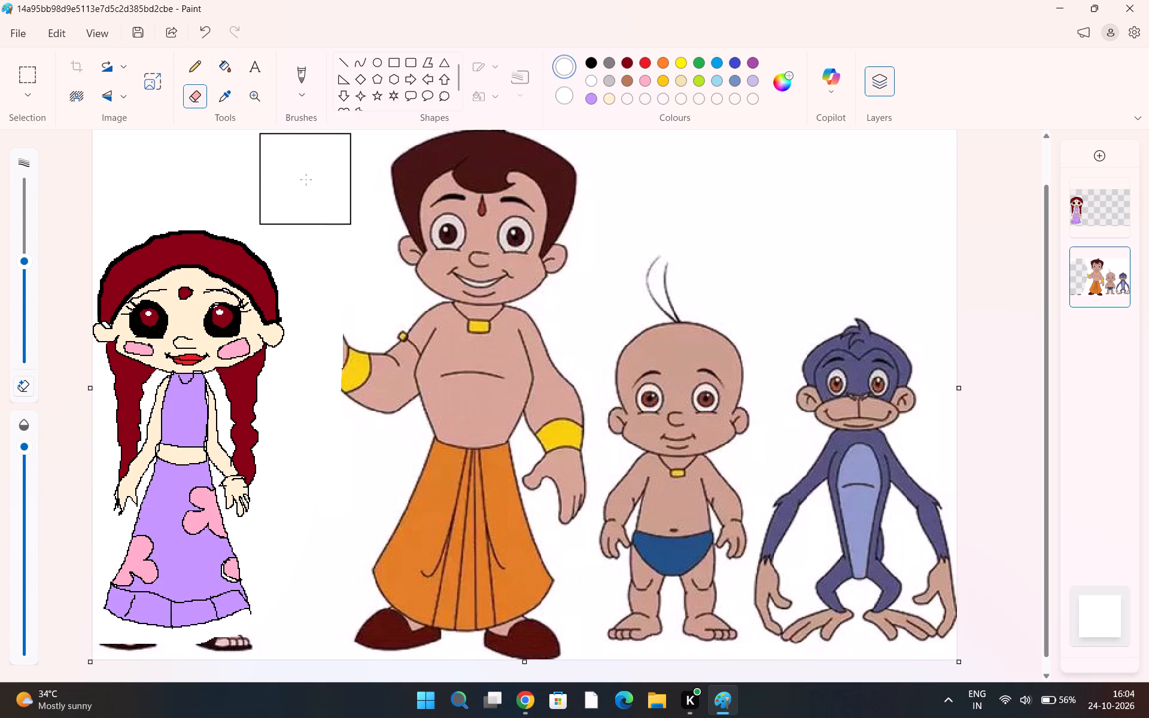
left_click(1094, 284)
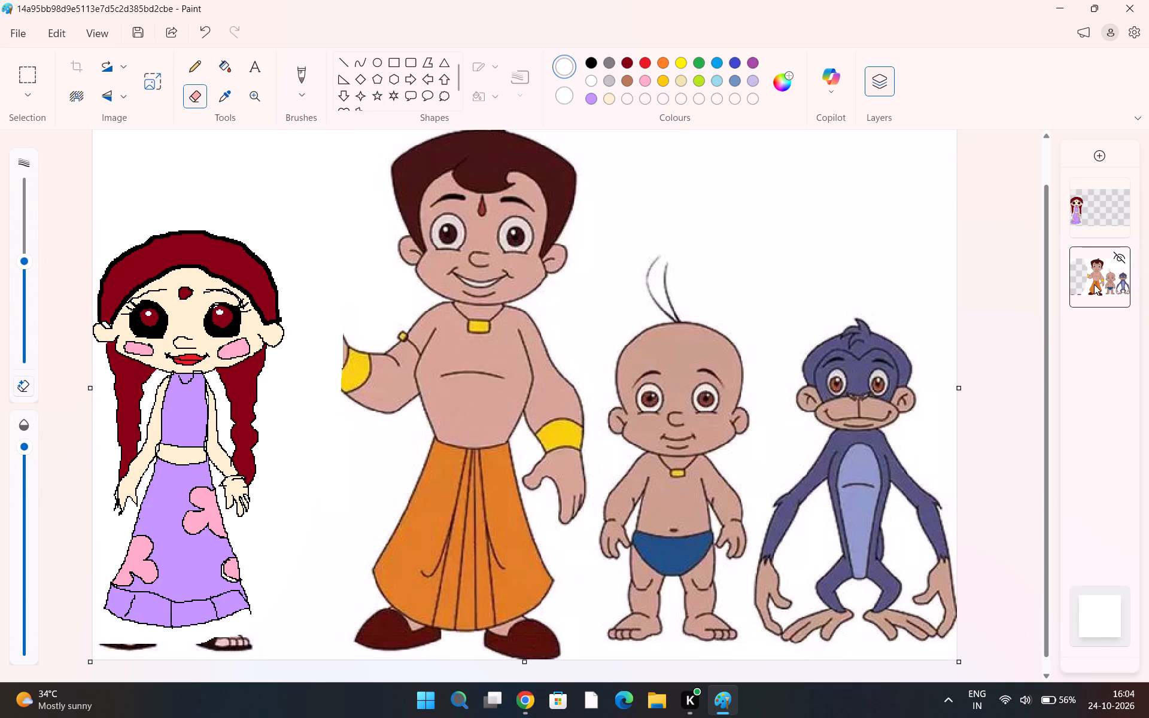
left_click(1120, 257)
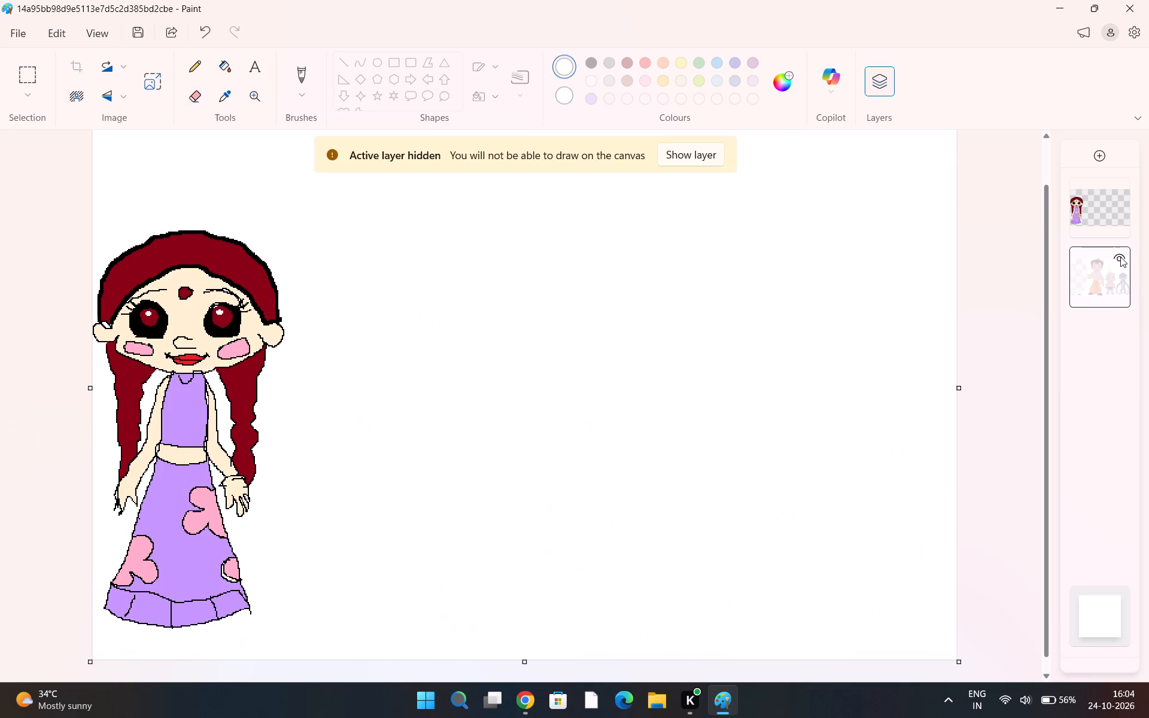
left_click(1120, 257)
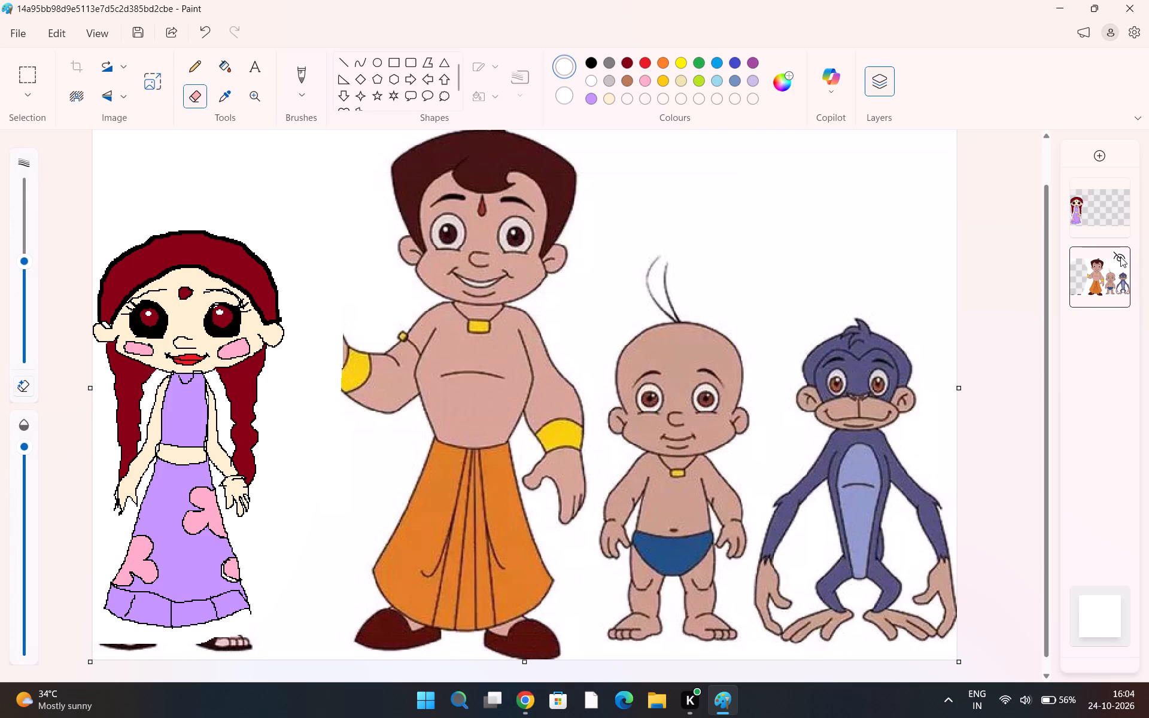
Erase the boy's face, chest and outstretched arm from the picture layer with the large eraser.
left_click(394, 375)
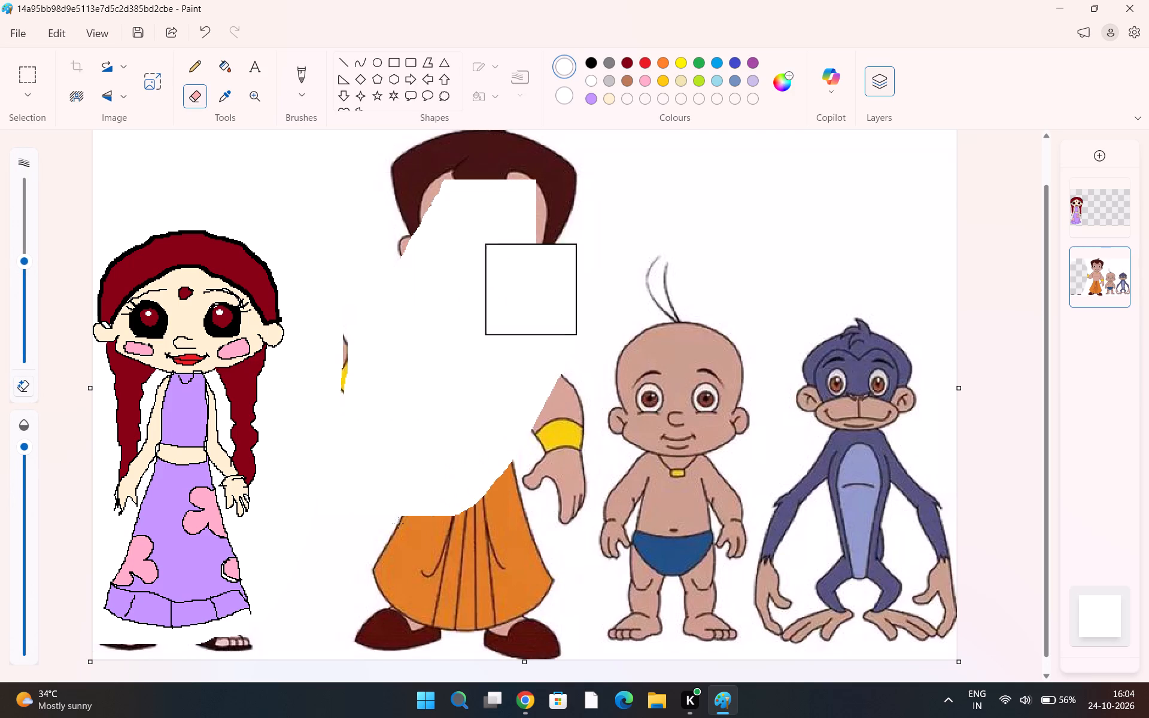